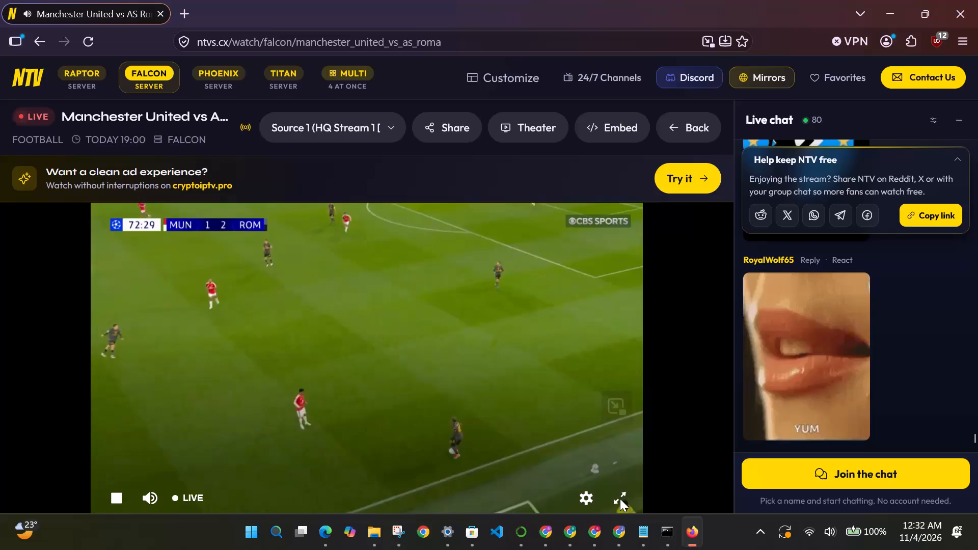
Switch to the SUPERAlpha_v6_fresh_runs_v3 notebook in Edge and review the simulation progress and the filtering, submission-check and re-fetch cells below it.
click(317, 533)
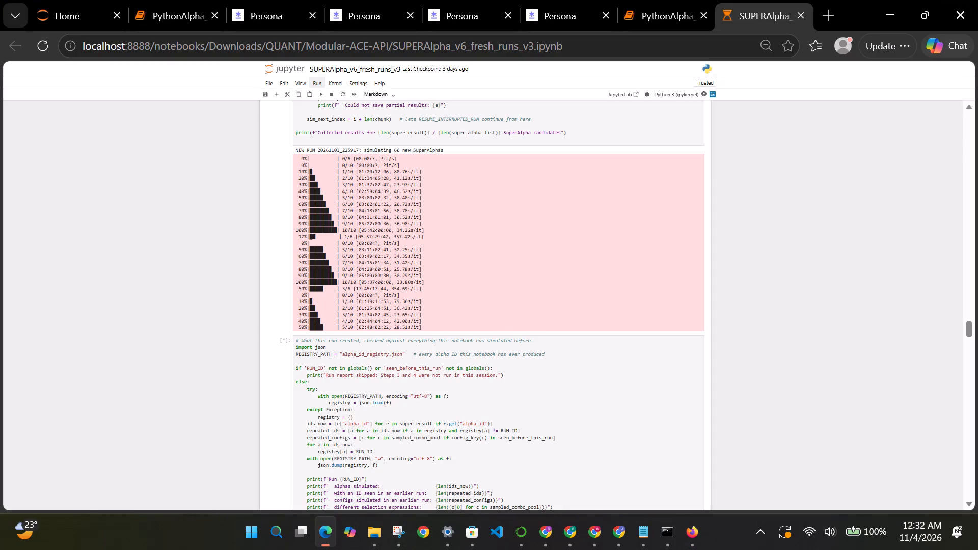
scroll(487, 419, down, 12)
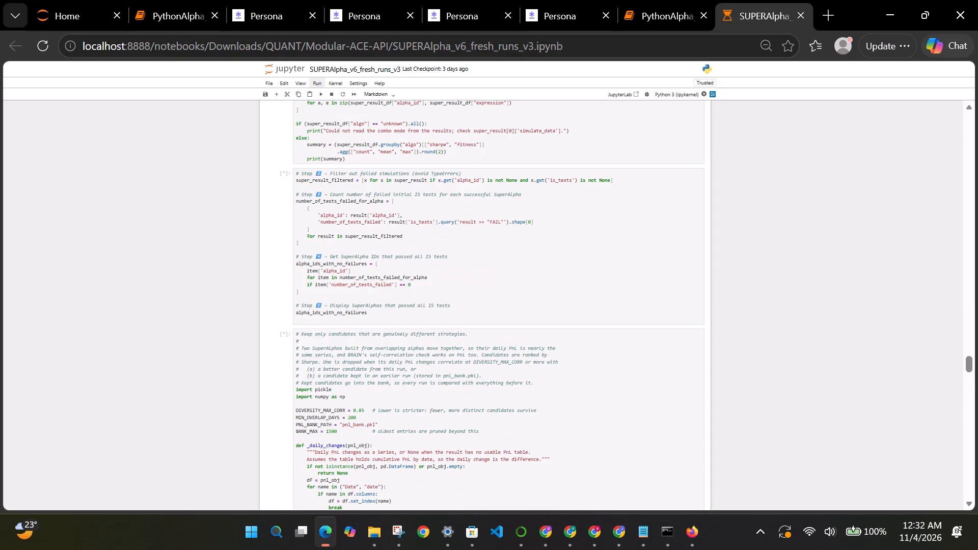
scroll(487, 419, down, 3)
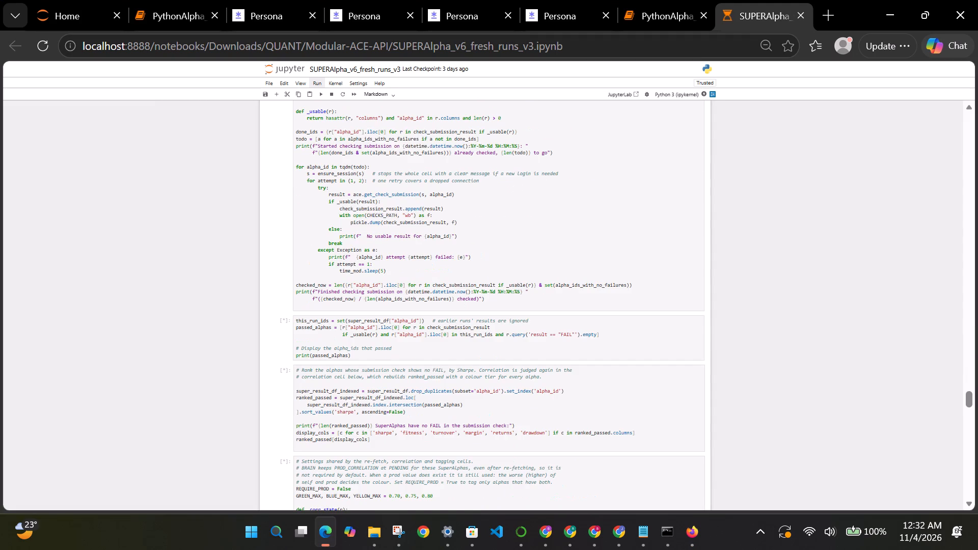
scroll(487, 419, down, 7)
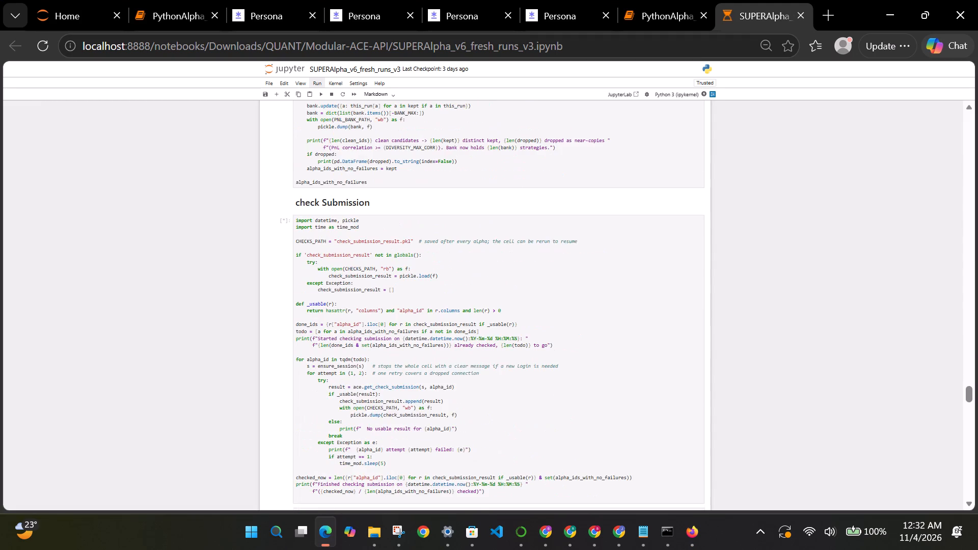
scroll(487, 419, down, 6)
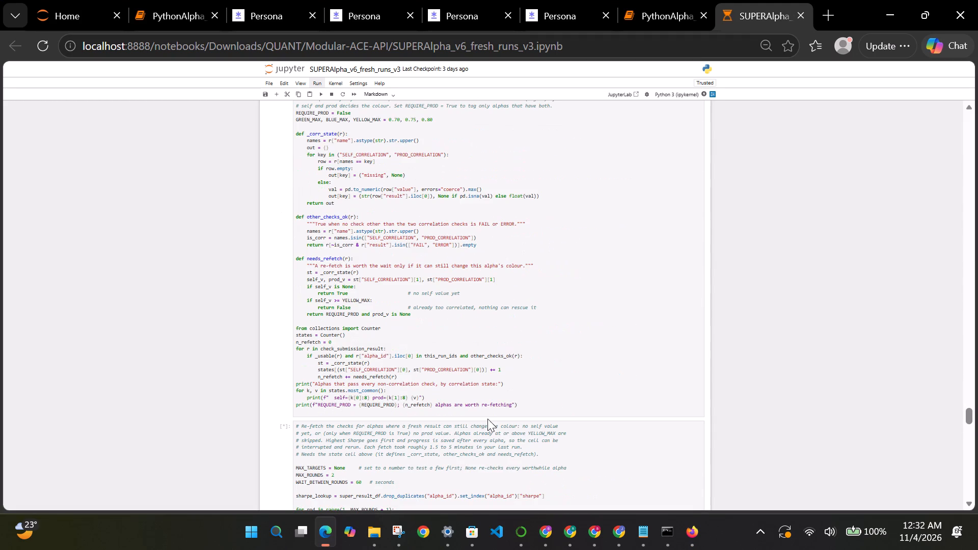
scroll(487, 419, down, 4)
Return to the start of the notebook and review the pipeline overview, the change notes and the session setup cells.
scroll(806, 253, up, 3)
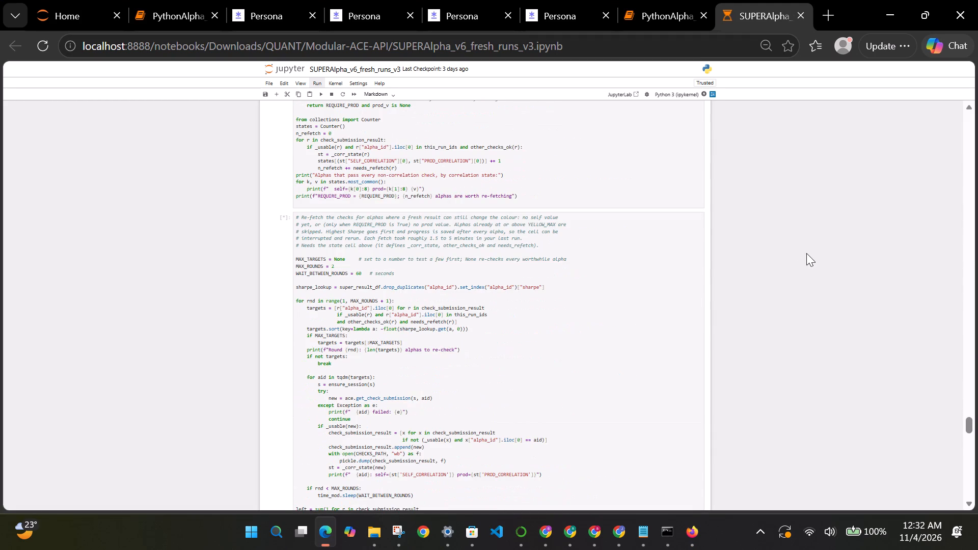
scroll(806, 253, up, 17)
scroll(806, 253, up, 6)
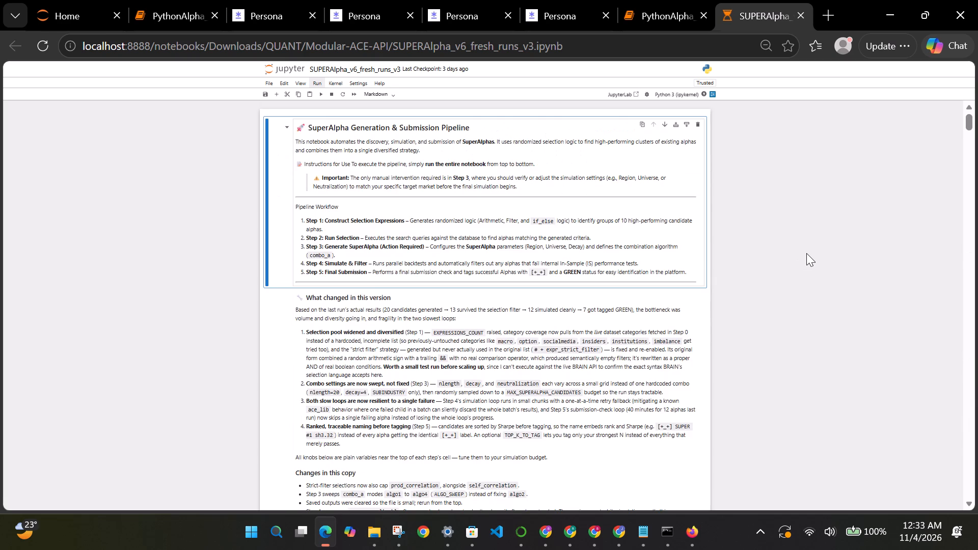
scroll(539, 344, down, 7)
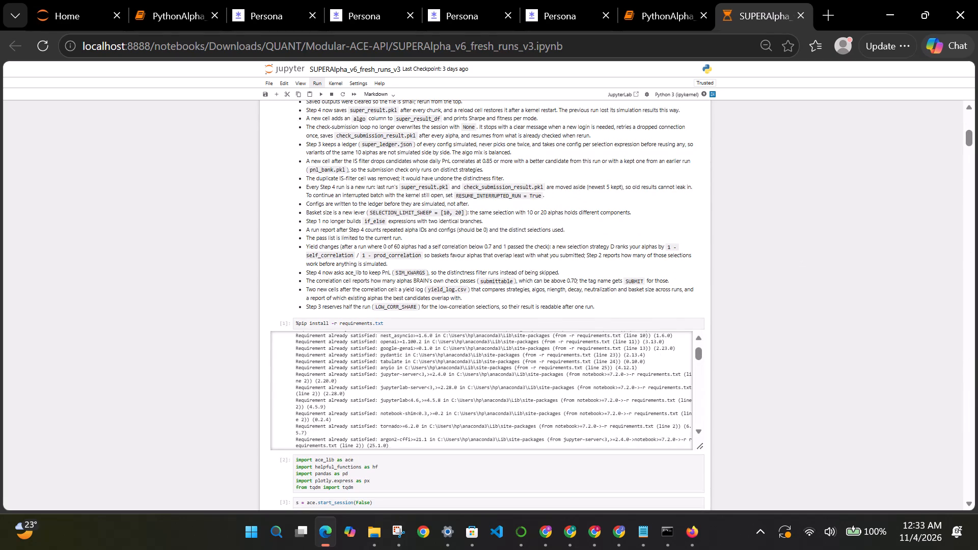
scroll(539, 344, down, 1)
scroll(450, 196, down, 3)
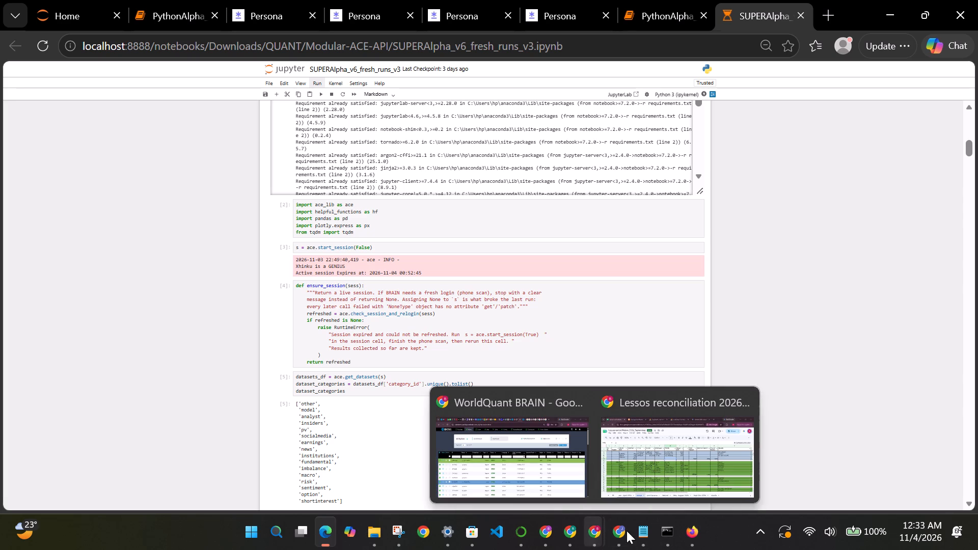
Switch back to the Manchester United vs AS Roma stream in Firefox and show the video full screen.
click(685, 528)
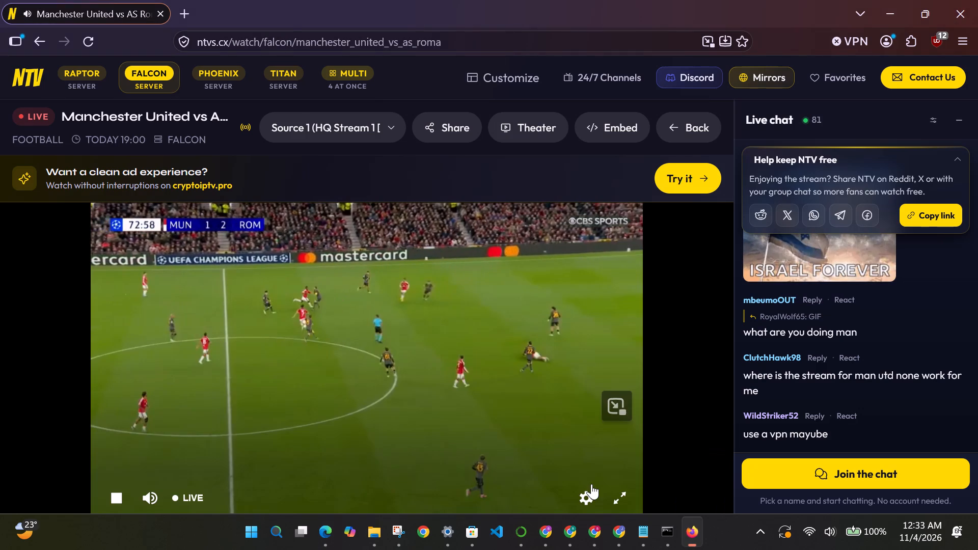
click(616, 494)
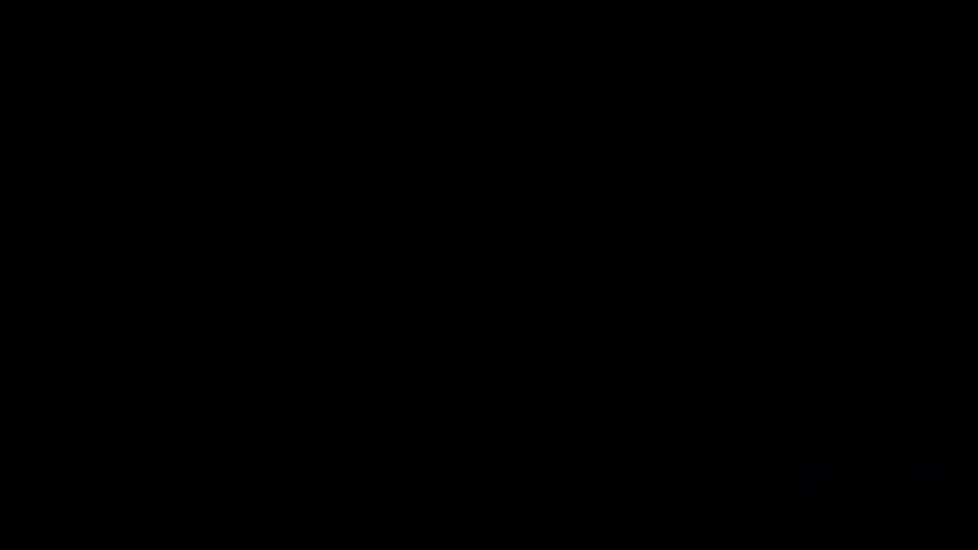
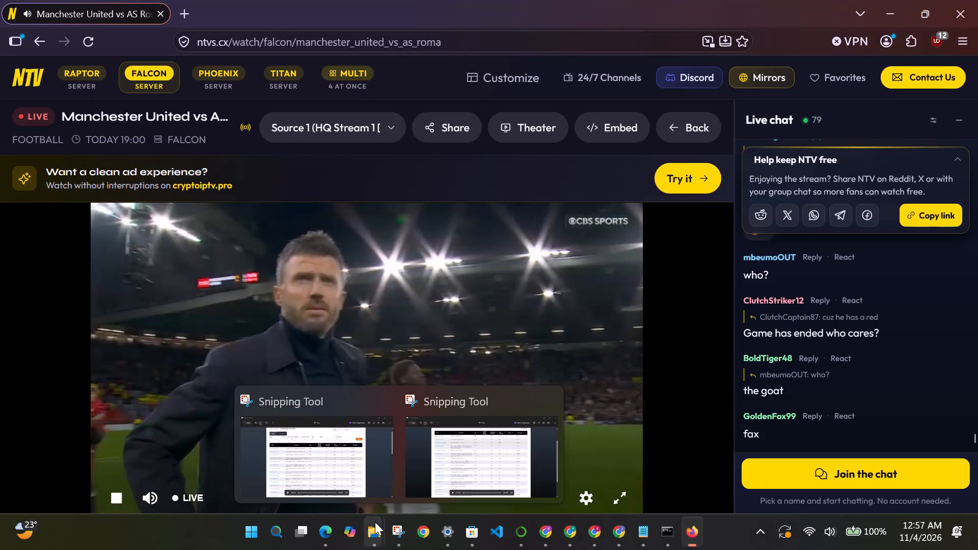
Switch to the SUPERAlpha_v6_fresh_runs_v3 notebook in Edge and review the correlation-tier, yield-log and finalist tagging cells near its end.
click(324, 535)
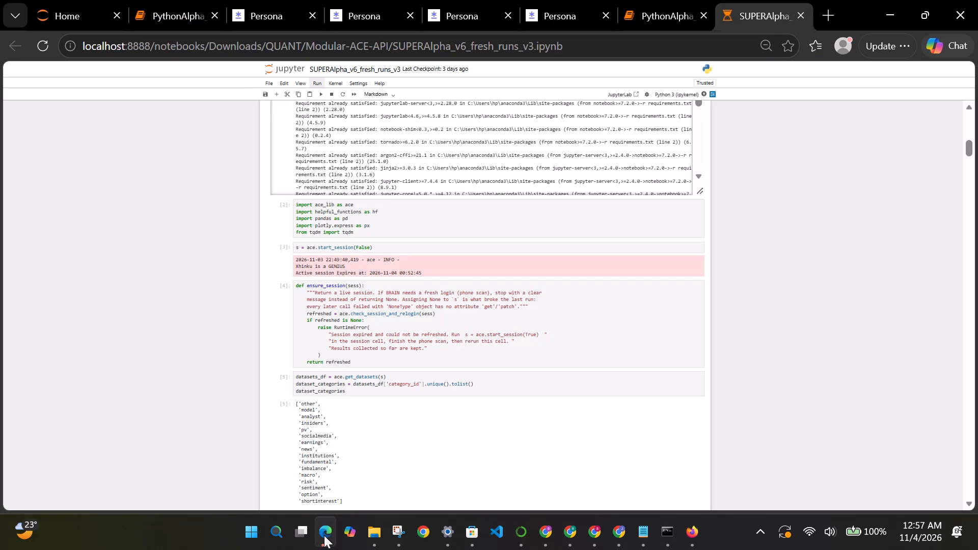
scroll(184, 421, down, 16)
scroll(184, 421, down, 7)
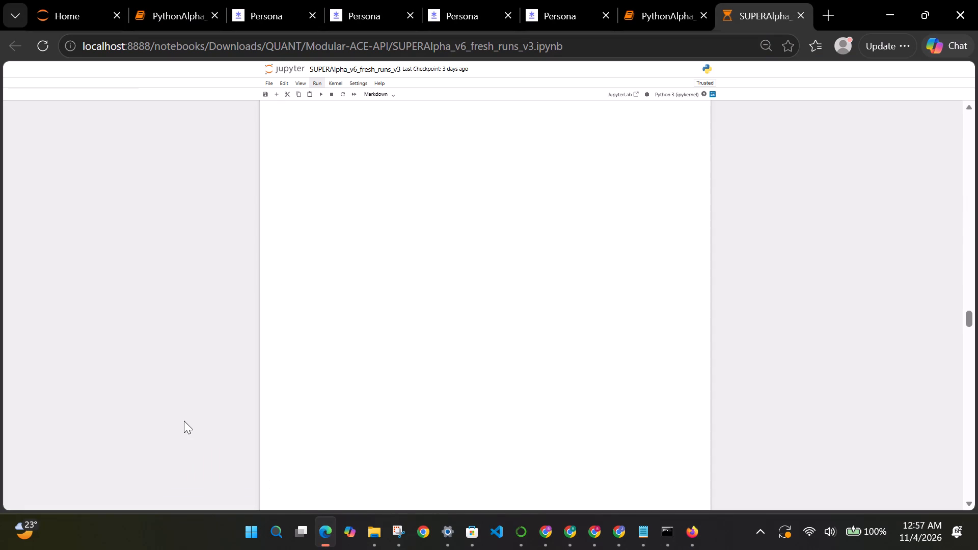
scroll(184, 421, down, 6)
scroll(184, 421, up, 5)
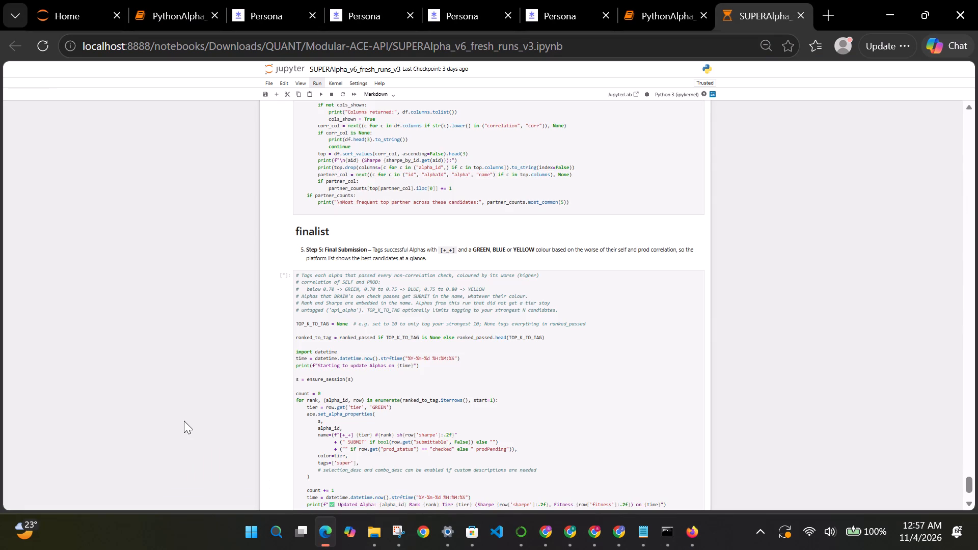
scroll(184, 421, up, 8)
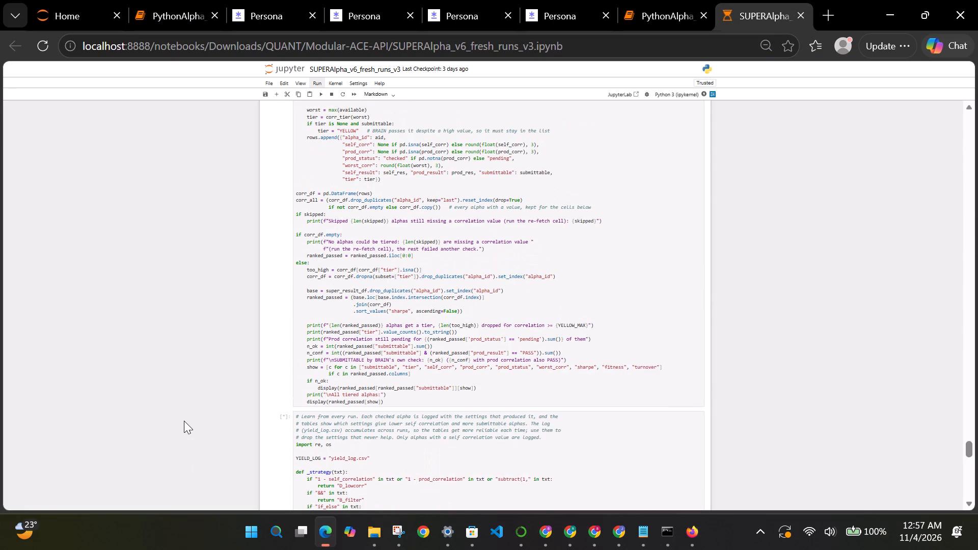
scroll(184, 421, down, 11)
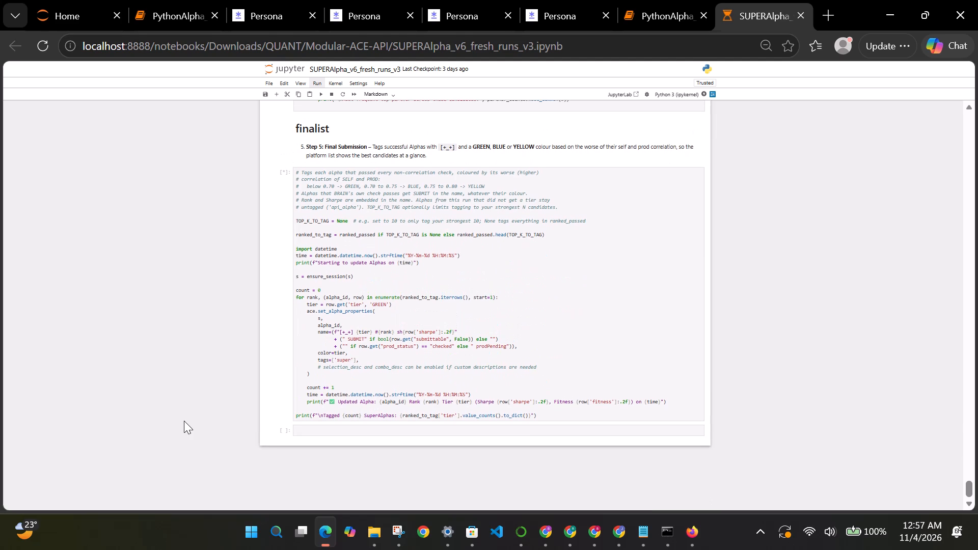
Switch back to the Manchester United vs AS Roma stream in Firefox.
click(693, 540)
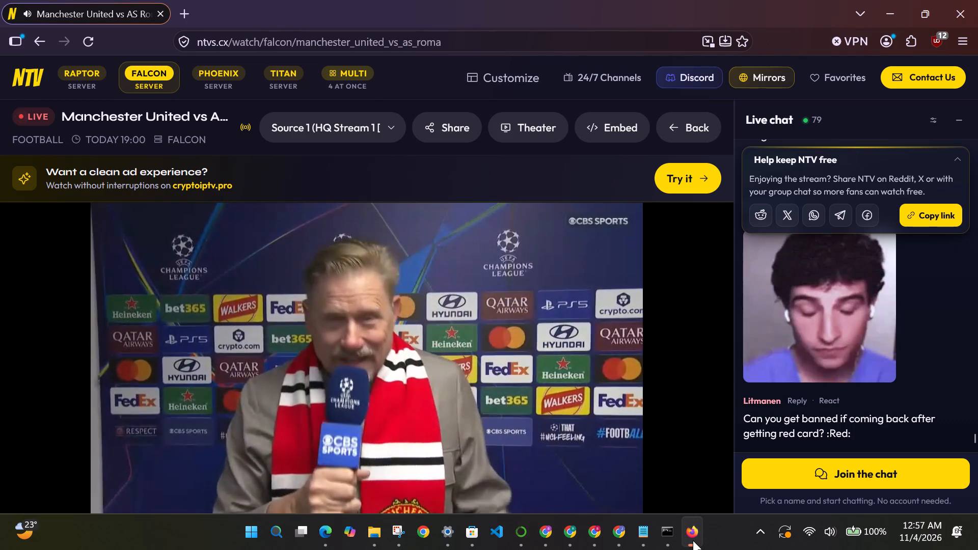
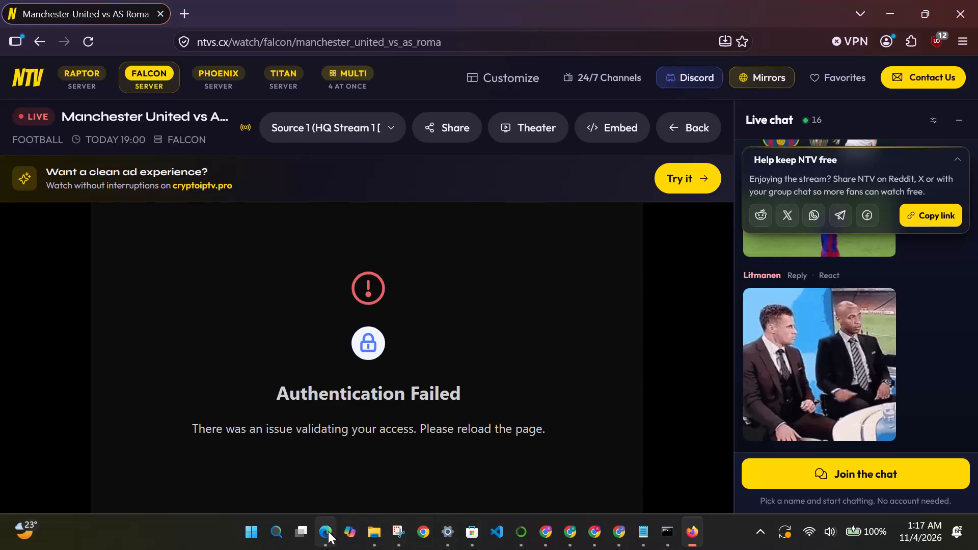
Switch to the SUPERAlpha_v6_fresh_runs_v3 notebook in Edge and review its cells from the finalist section back up to the simulation progress output.
click(327, 531)
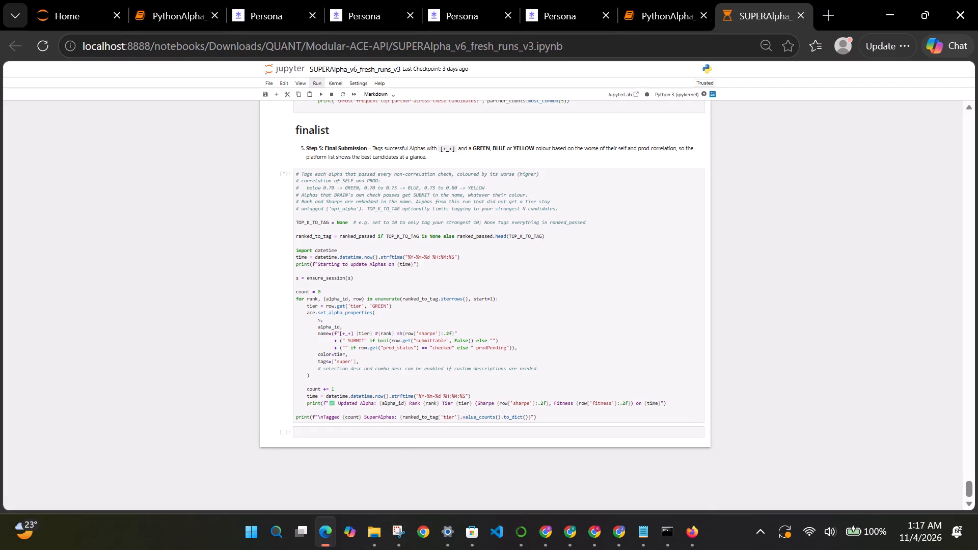
scroll(447, 408, up, 12)
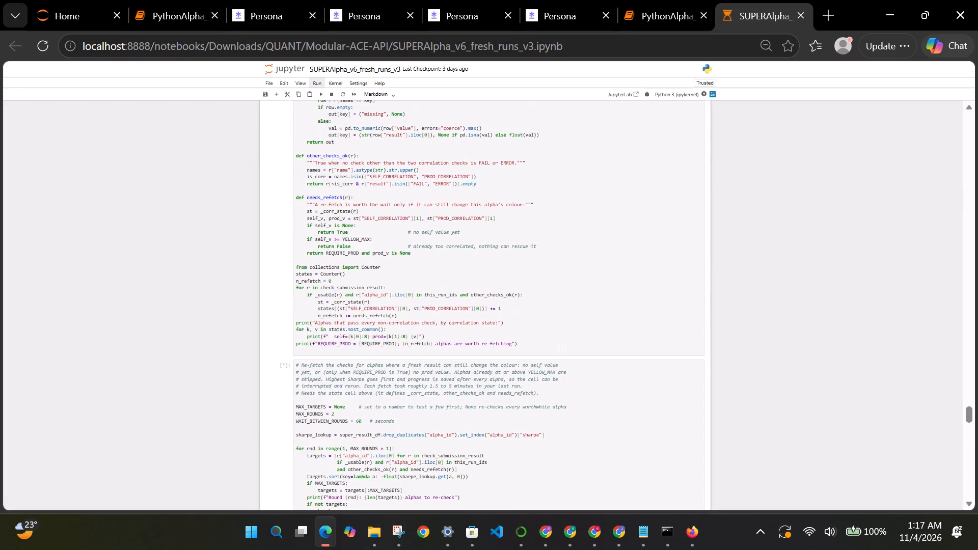
scroll(447, 408, up, 11)
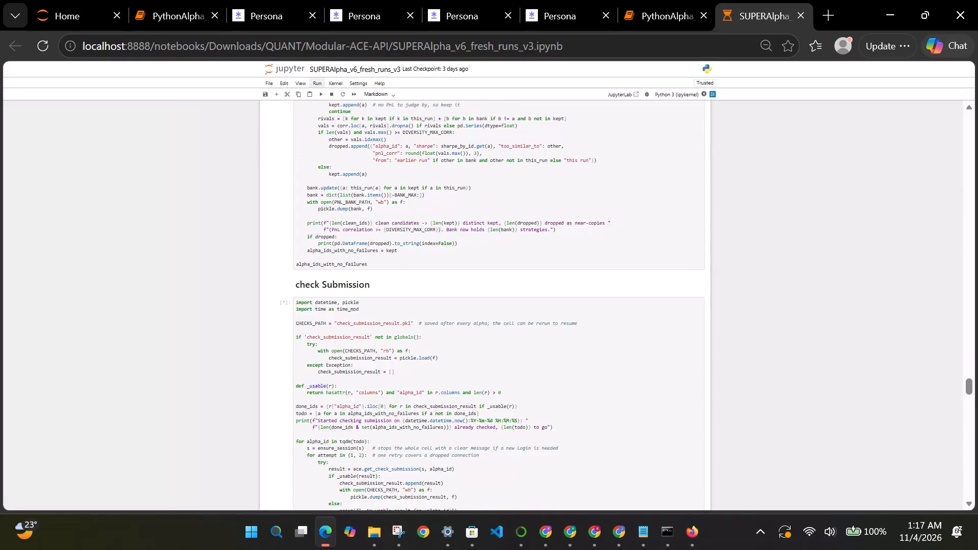
scroll(447, 408, up, 11)
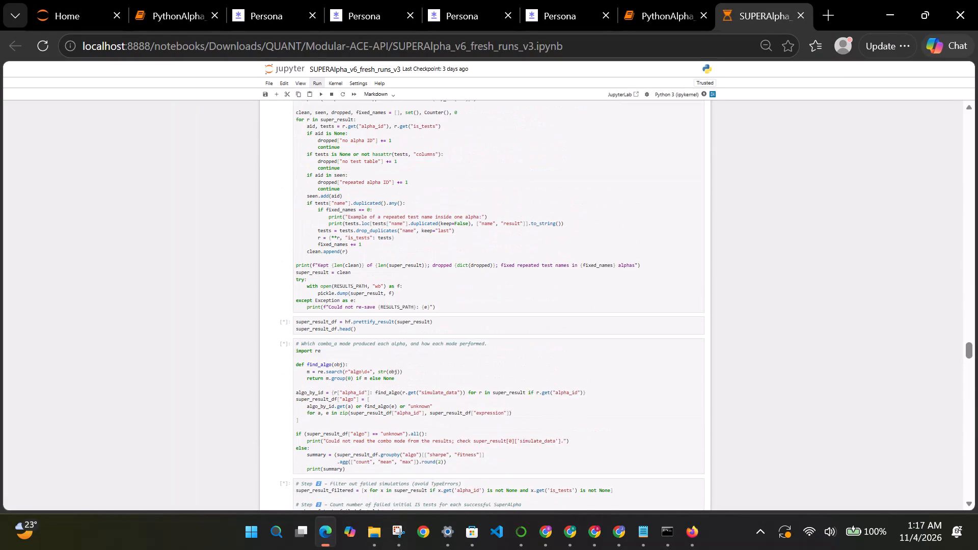
scroll(447, 408, up, 8)
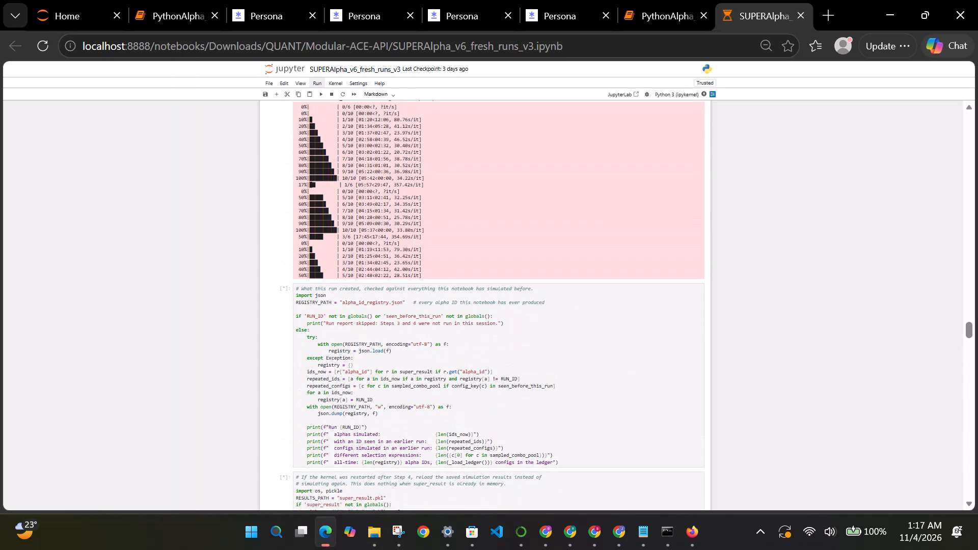
scroll(447, 408, up, 2)
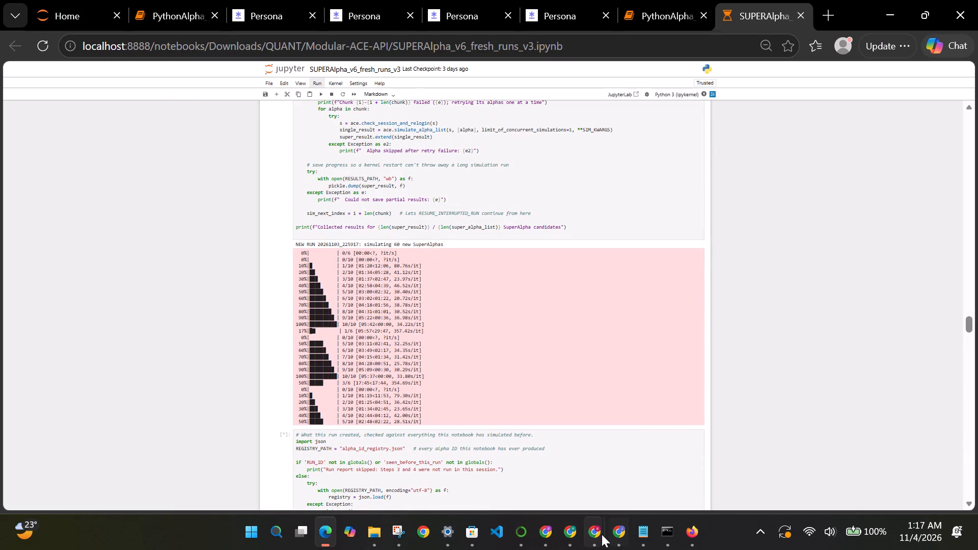
Switch to WorldQuant BRAIN in Chrome and open the list of unsubmitted alphas.
click(573, 488)
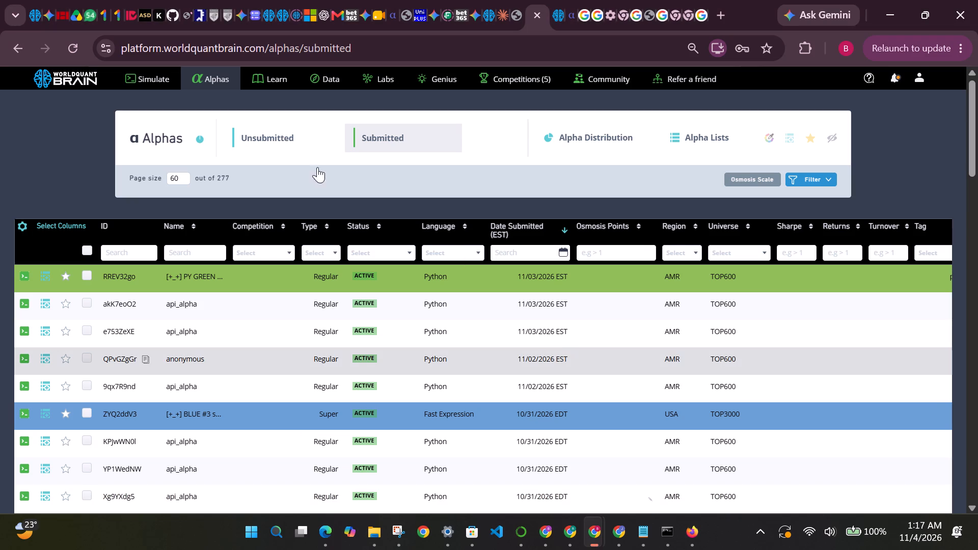
click(286, 144)
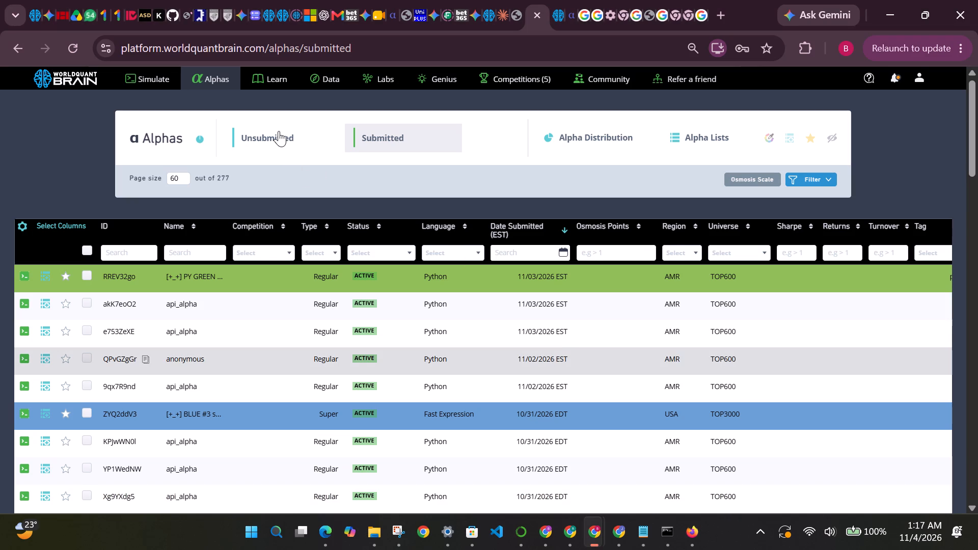
click(279, 131)
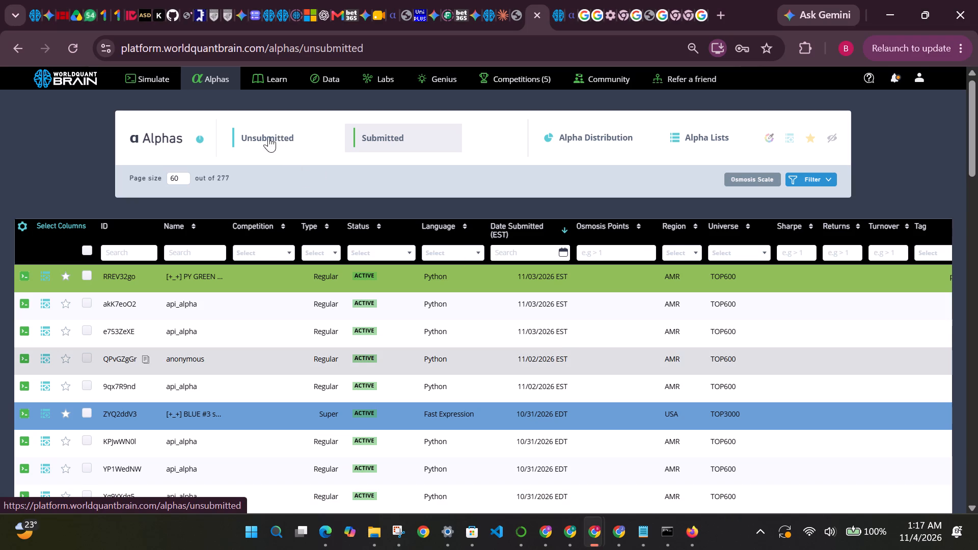
click(263, 141)
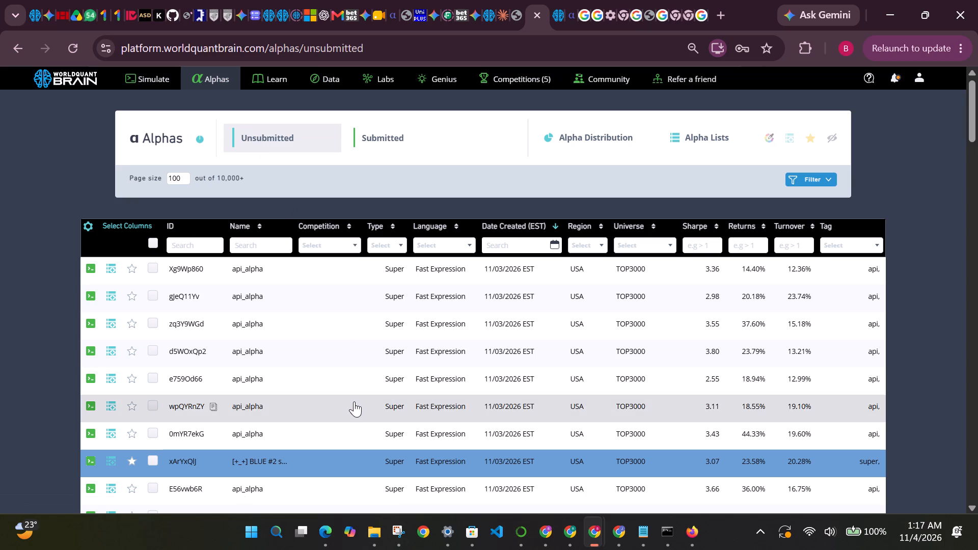
Open the BLUE #2 alpha xArYxQlJ with its test period shown, check its submission, examine the failed IS test, and close its details.
click(313, 461)
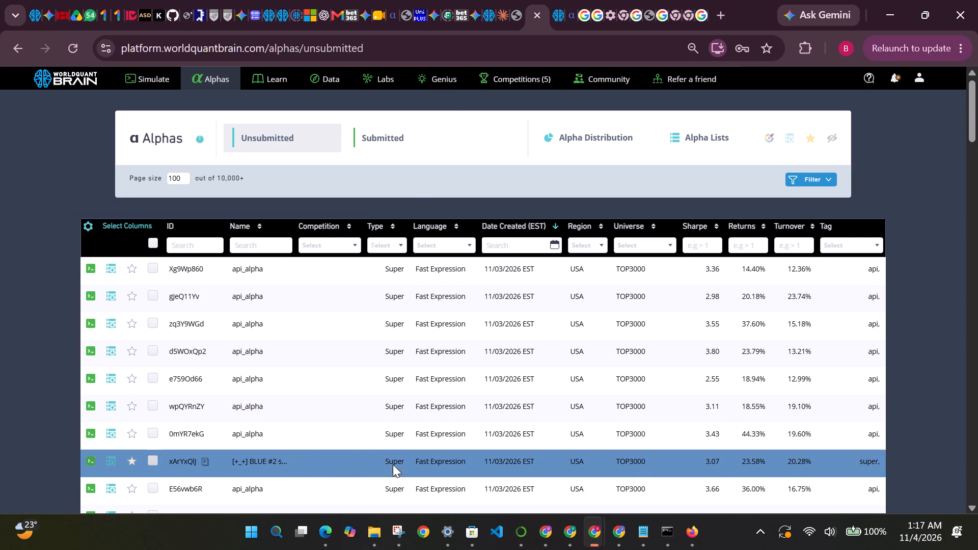
click(438, 437)
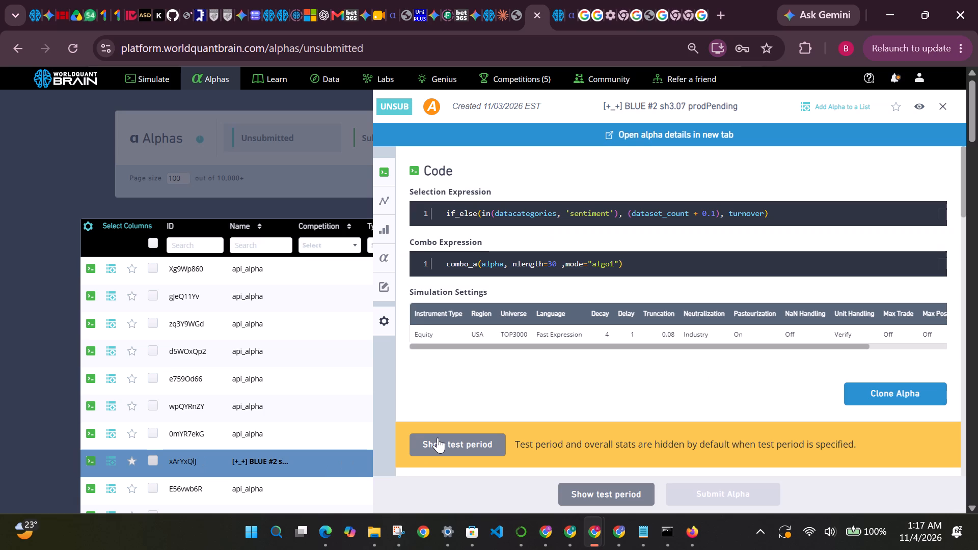
click(599, 494)
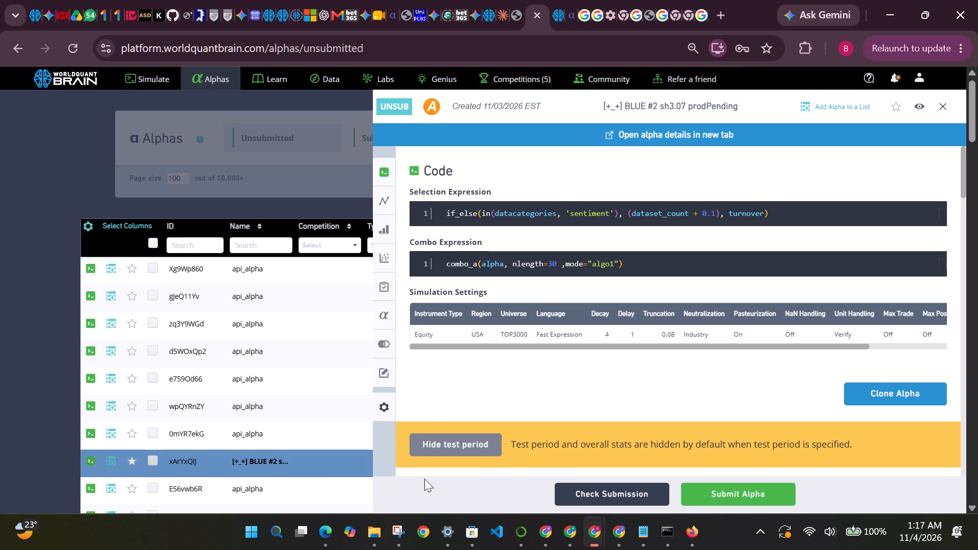
scroll(225, 469, down, 4)
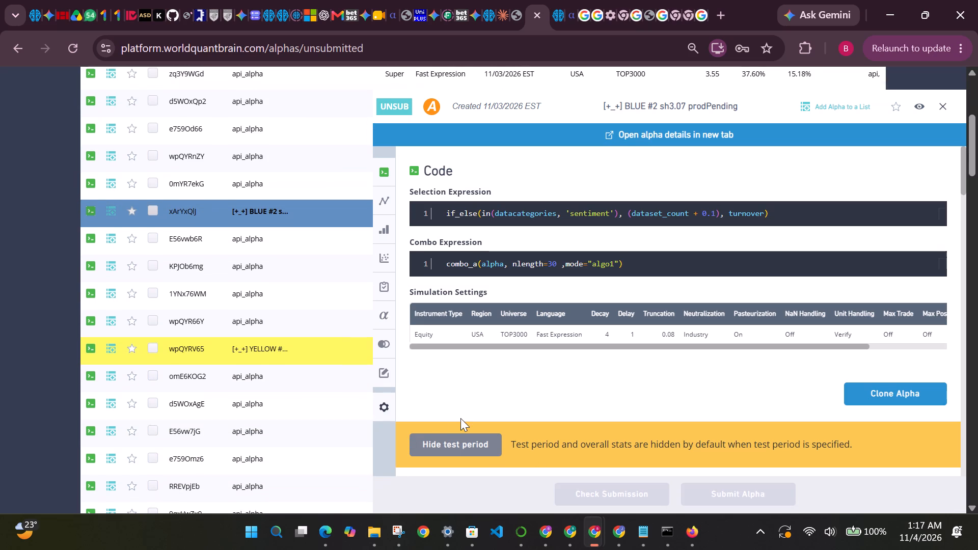
scroll(460, 418, down, 10)
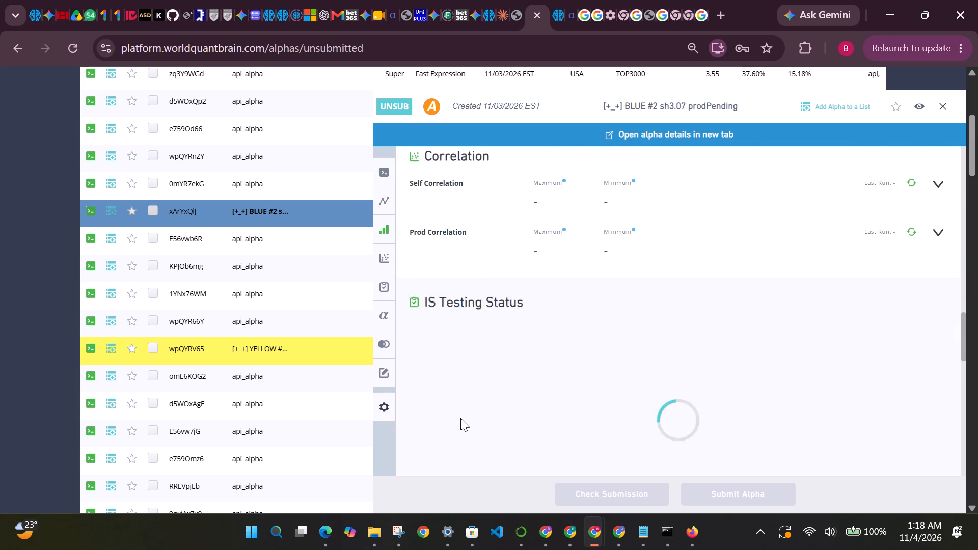
scroll(460, 418, down, 1)
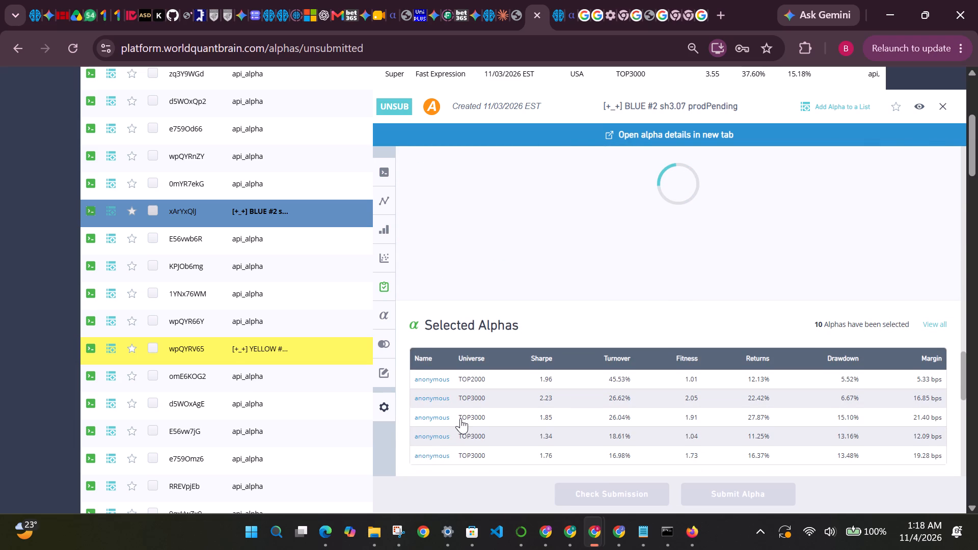
scroll(460, 418, up, 2)
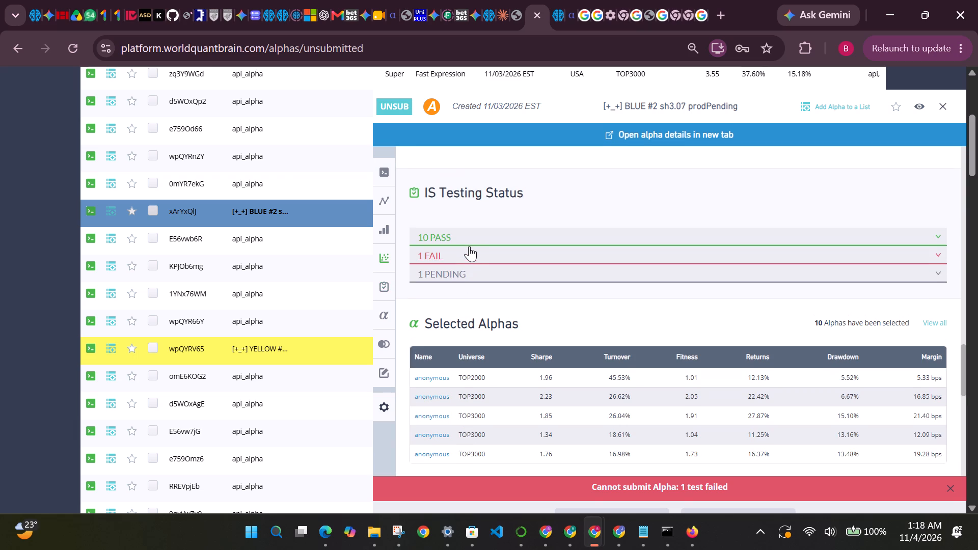
click(473, 252)
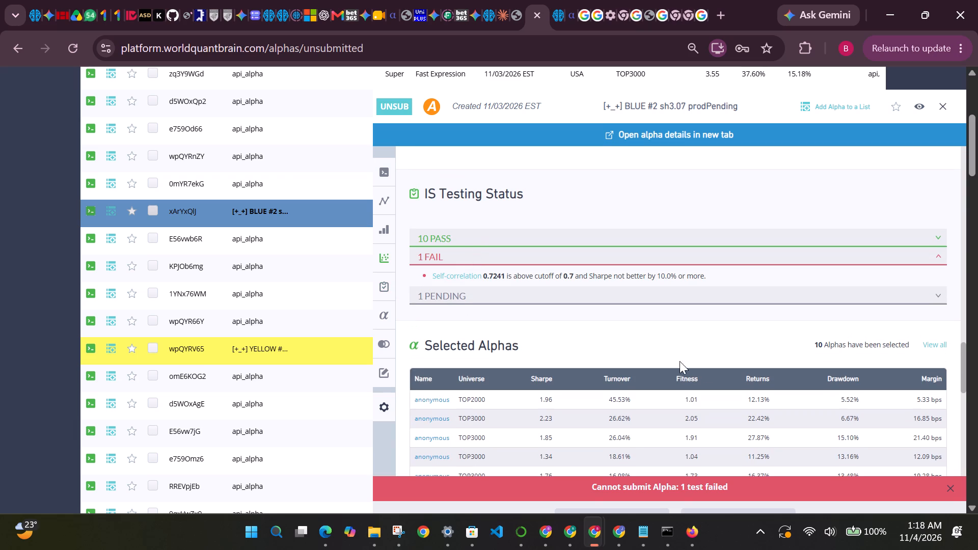
scroll(703, 369, down, 1)
click(942, 107)
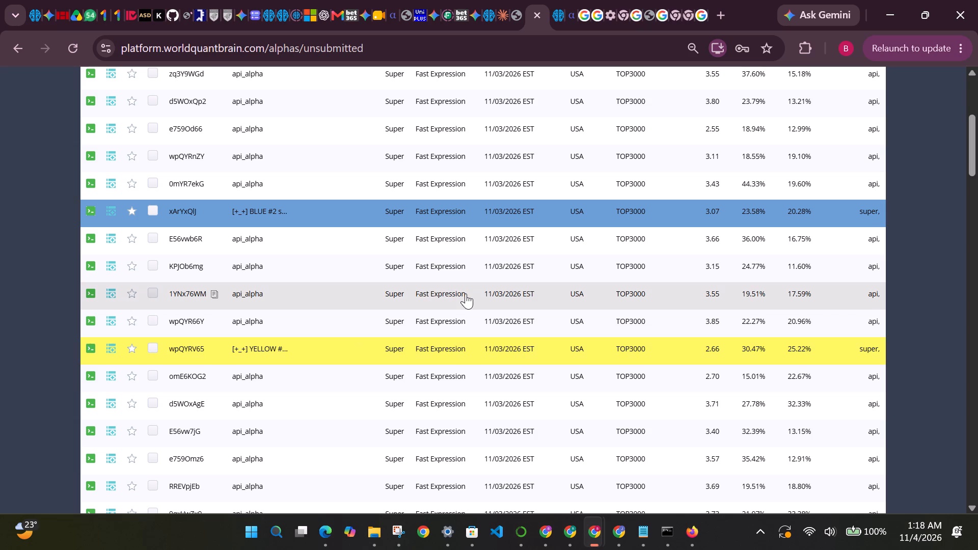
Filter the unsubmitted alphas by the tag super.
scroll(466, 293, up, 4)
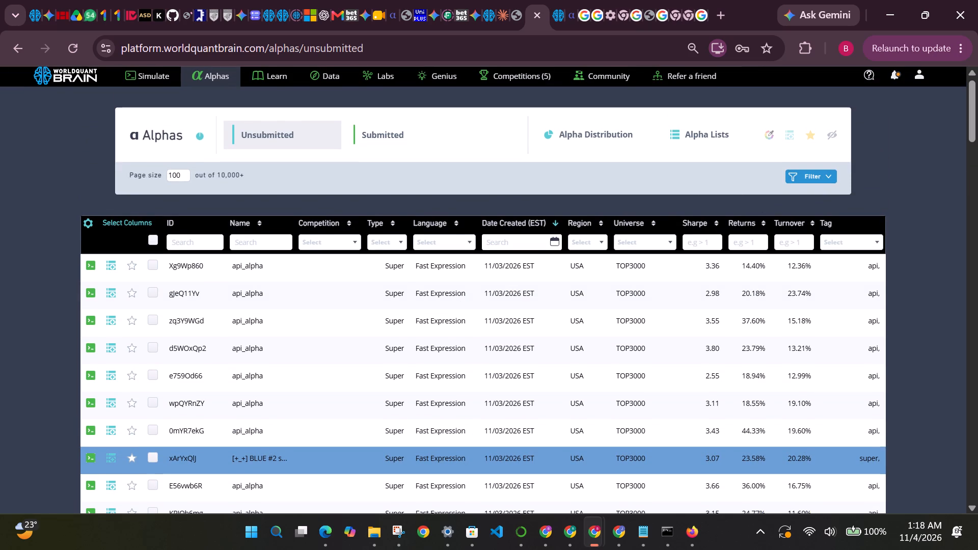
click(837, 236)
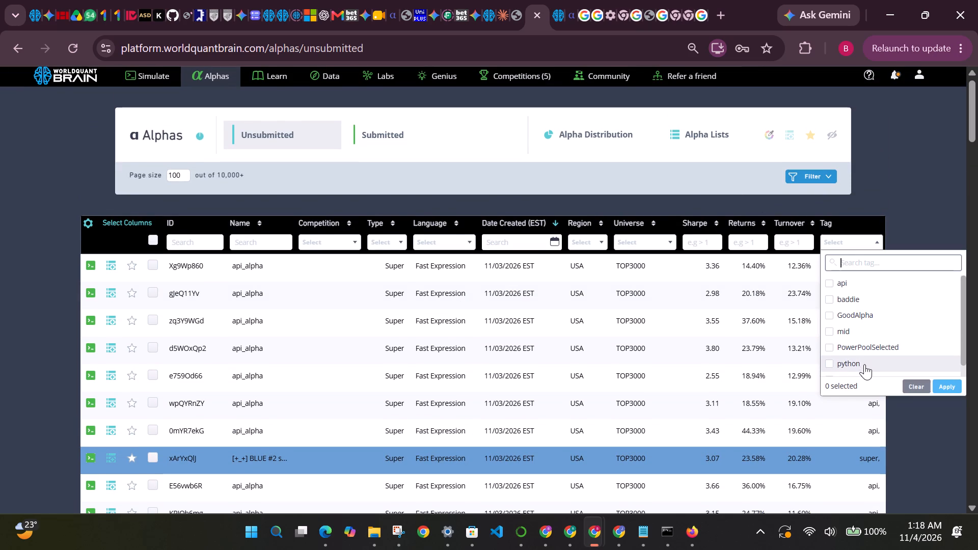
scroll(865, 362, down, 1)
click(854, 365)
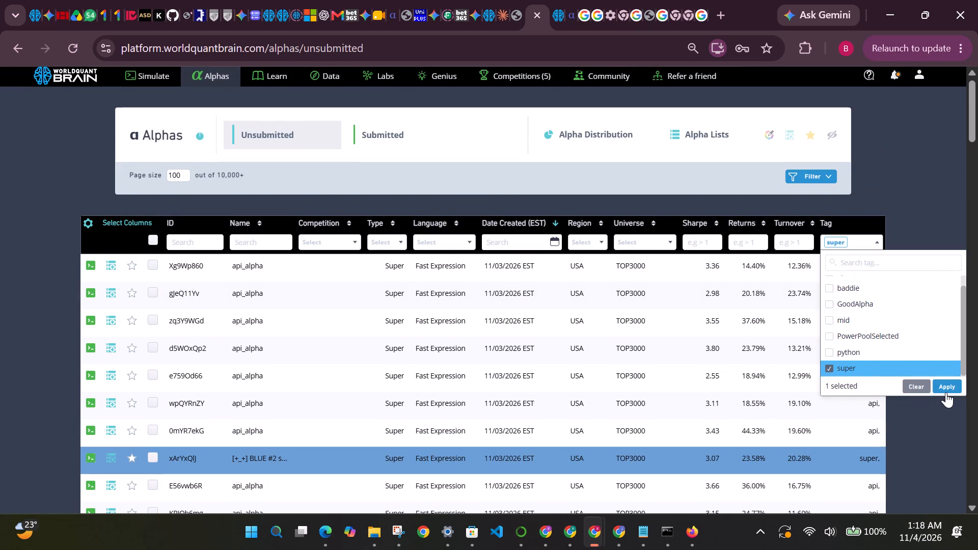
click(949, 387)
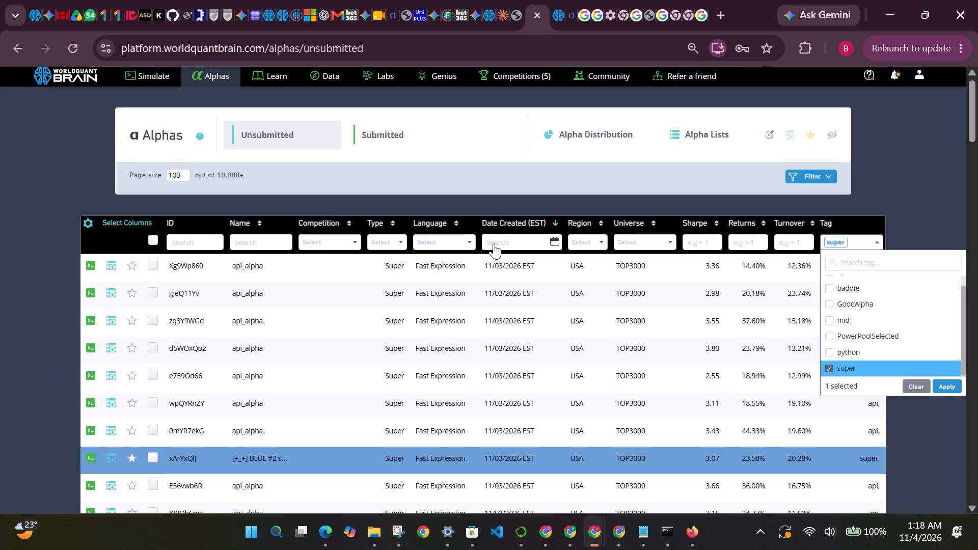
Filter the alphas' creation date to the single day 11/03/2026.
click(495, 243)
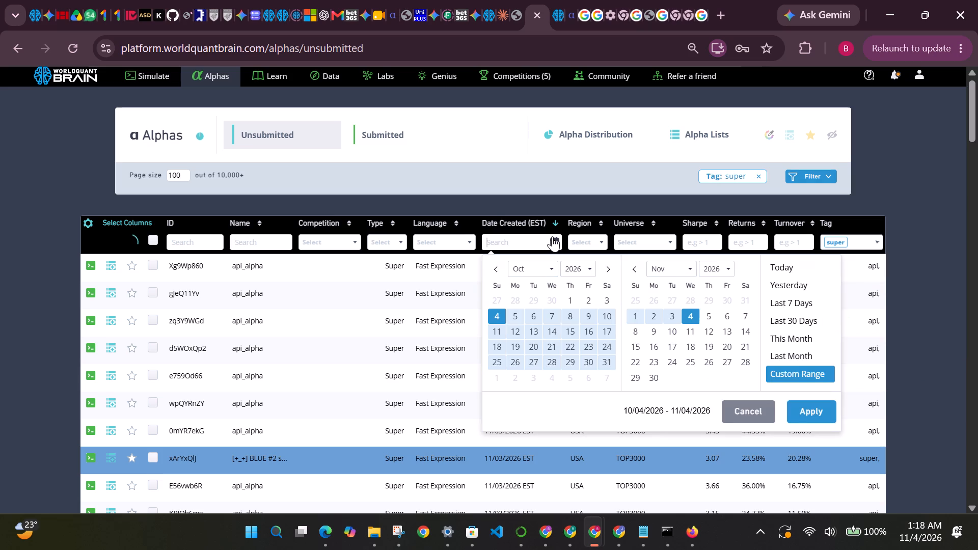
click(677, 316)
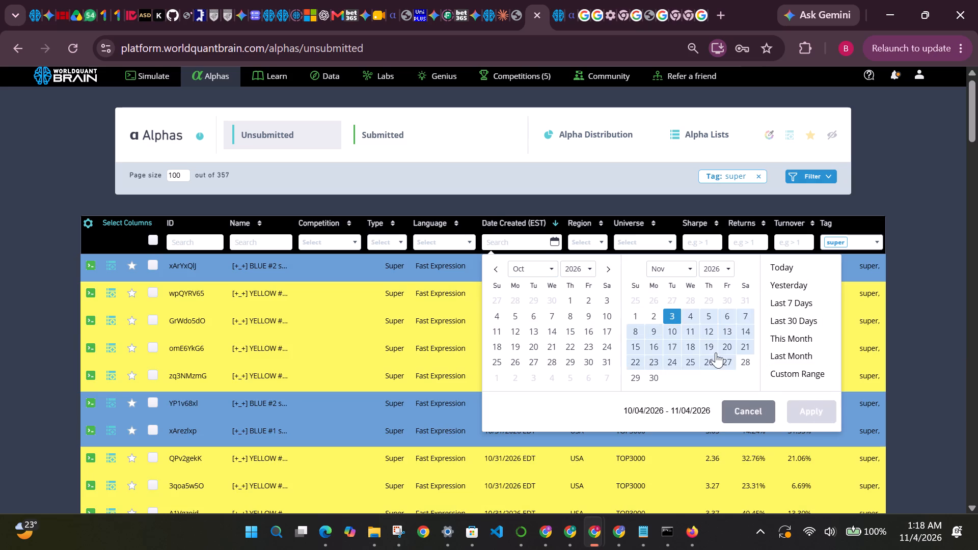
click(670, 316)
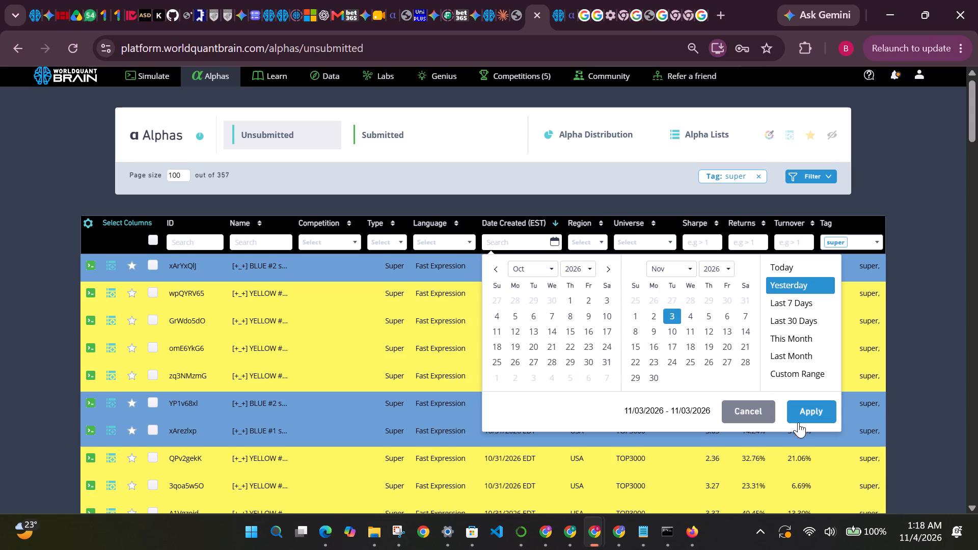
click(807, 415)
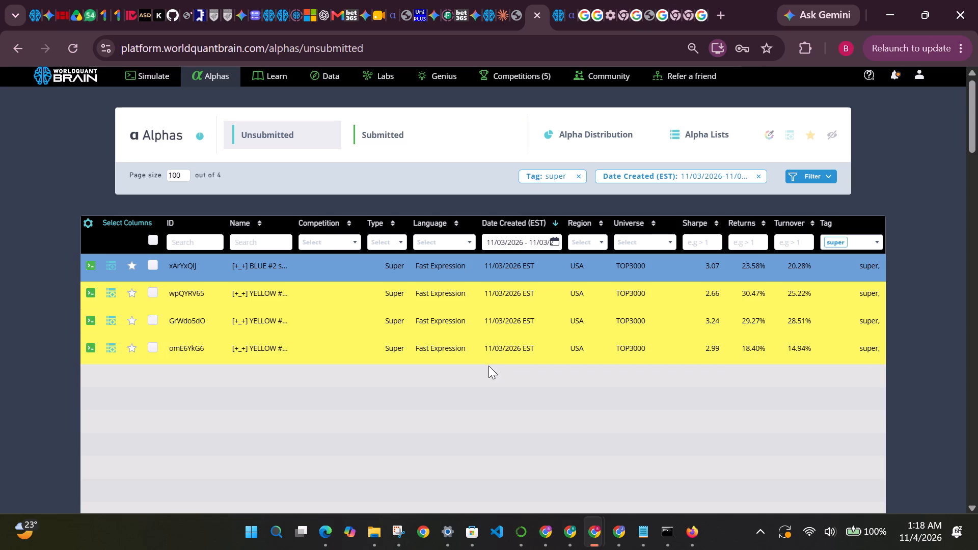
Open the YELLOW #3 alpha omE6YkG6, show its test period, run the submission check, and examine the failed IS test.
click(487, 353)
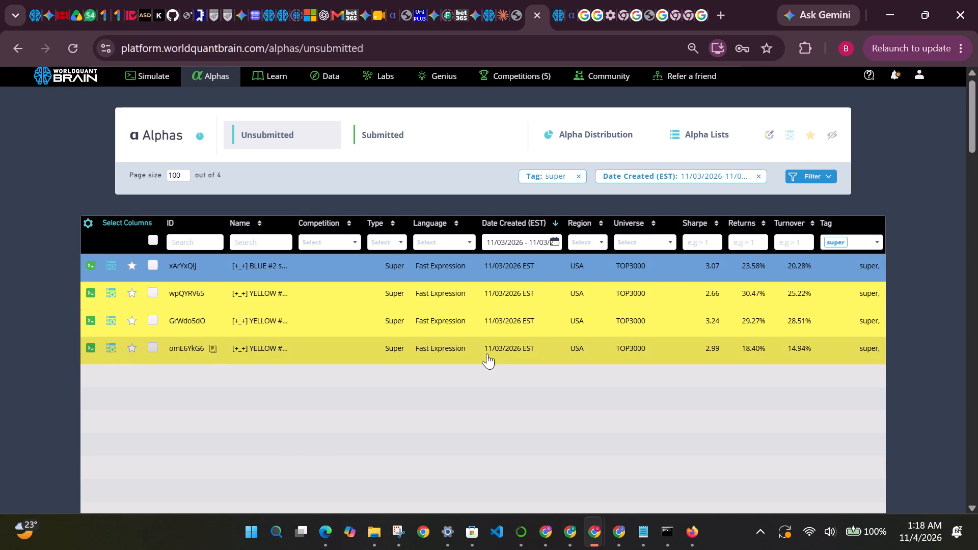
click(470, 438)
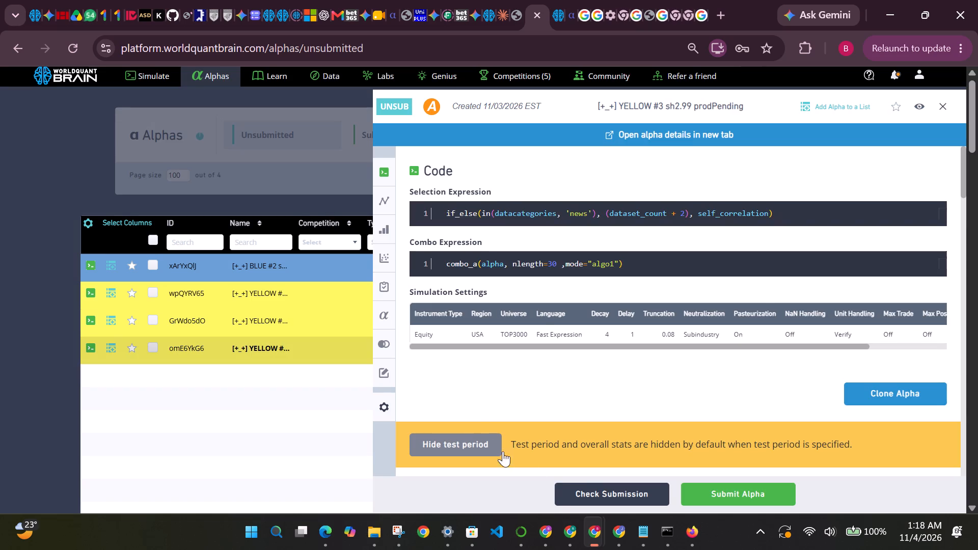
click(575, 491)
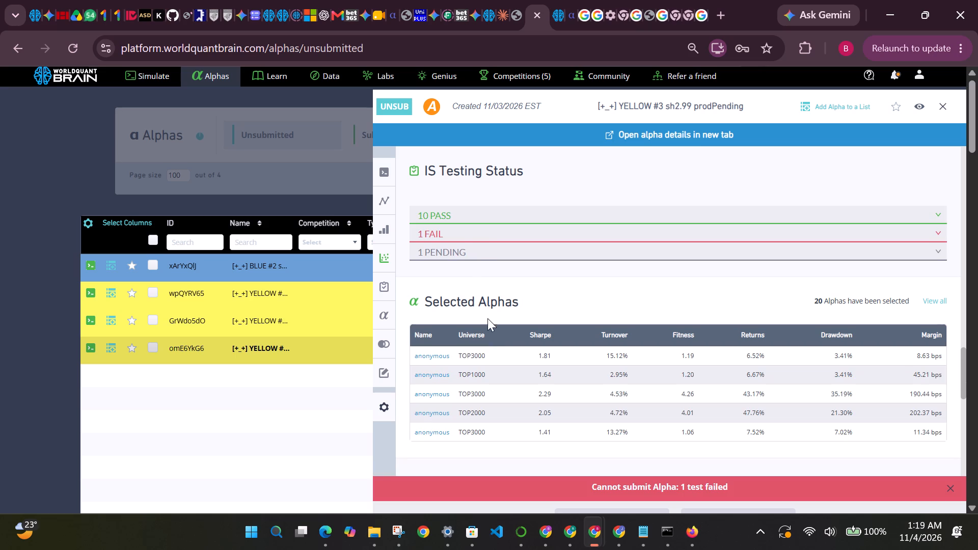
click(470, 236)
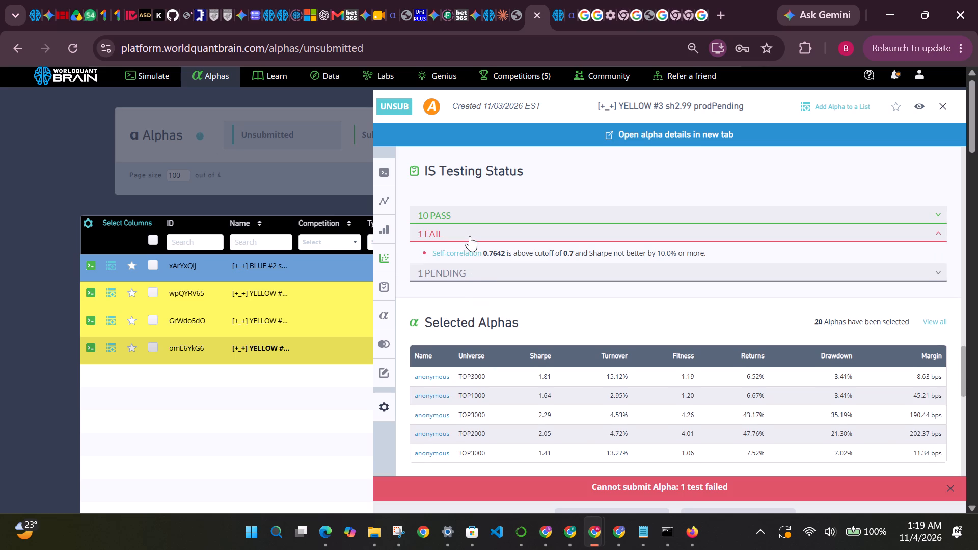
Open the YELLOW #1 alpha GrWdo5dO, show its test period, and run the submission check.
click(251, 319)
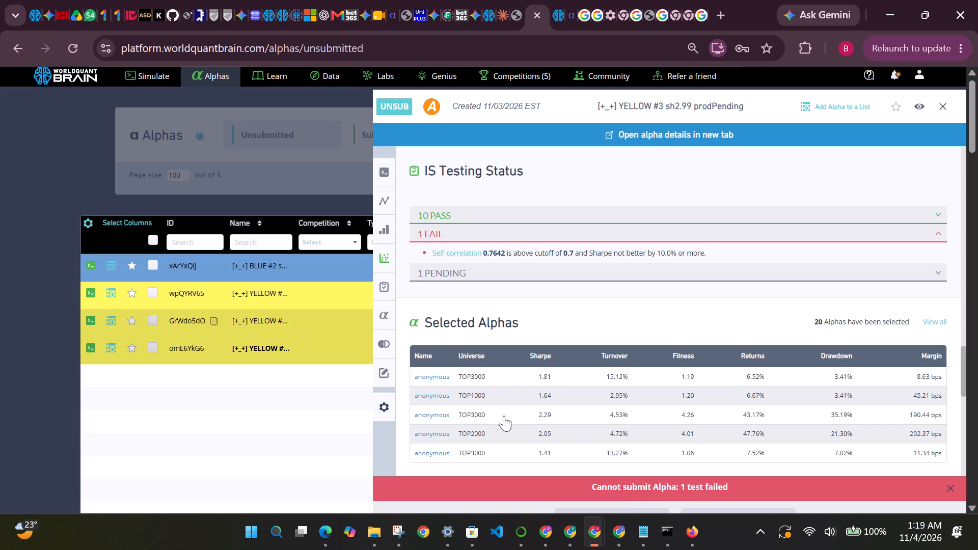
click(283, 318)
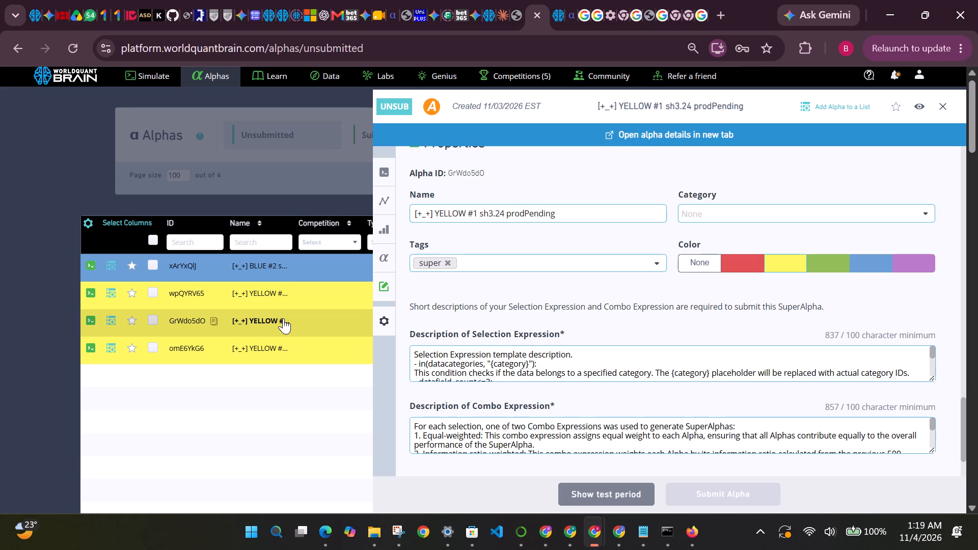
click(611, 493)
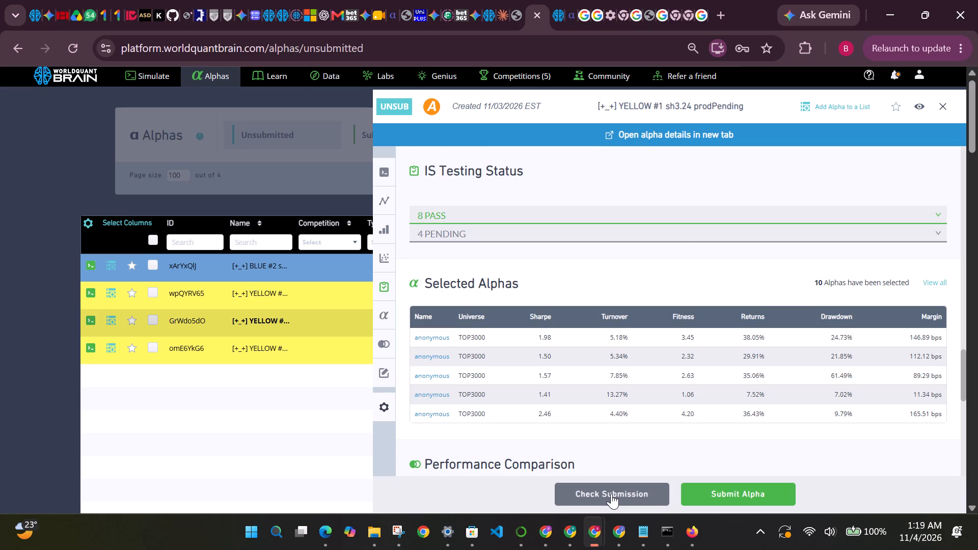
click(611, 493)
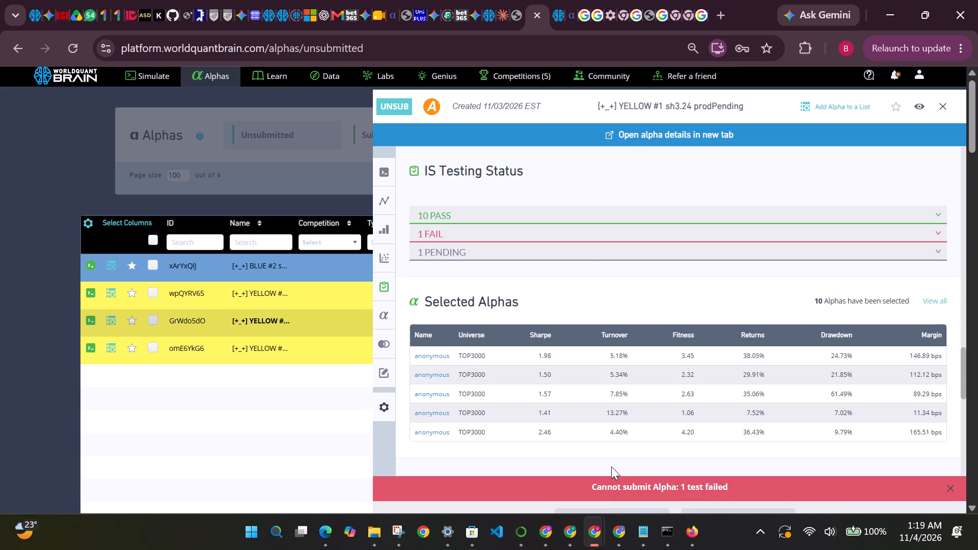
Examine the failed IS test of the YELLOW #1 alpha.
click(585, 239)
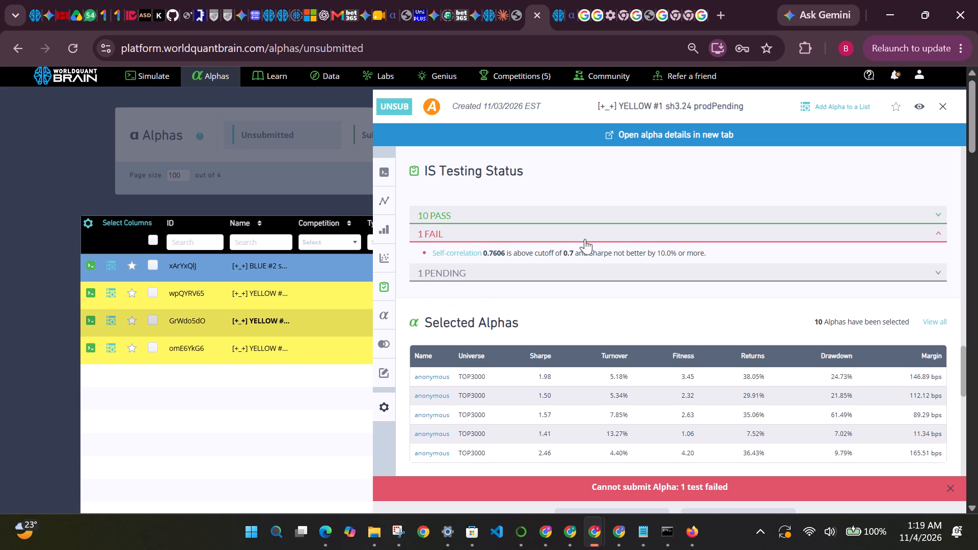
click(585, 239)
Open the YELLOW #4 alpha wpQYRV65, show its test period, run the submission check, and examine the failed IS test.
click(307, 291)
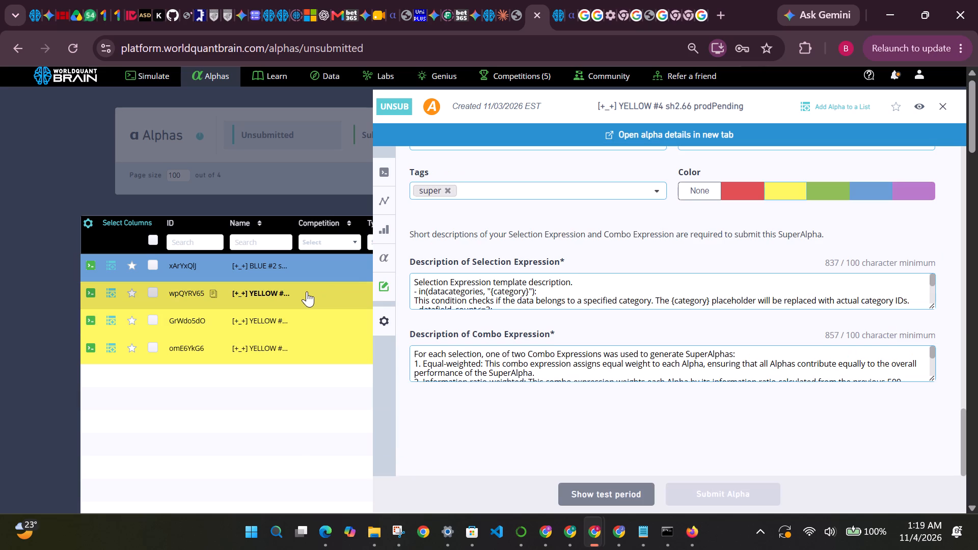
click(307, 291)
click(581, 497)
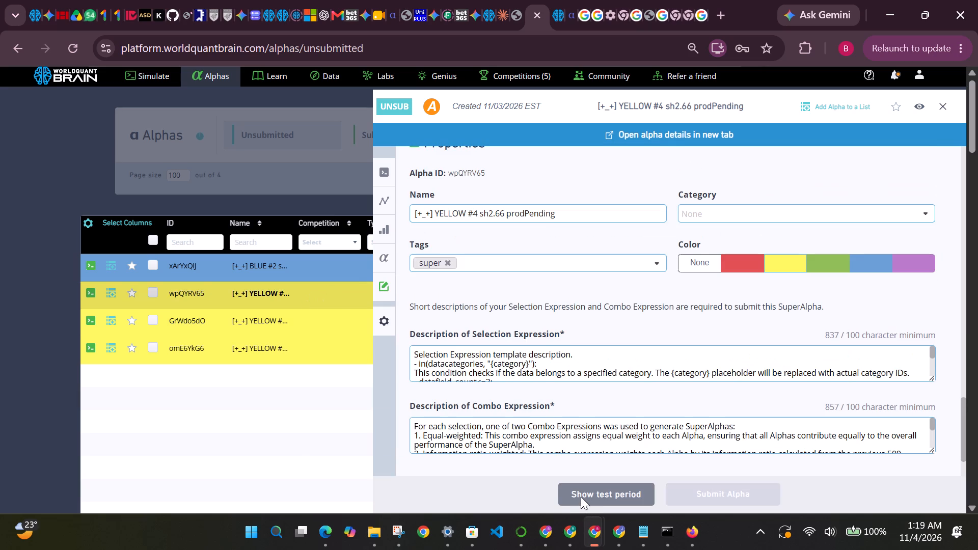
click(581, 497)
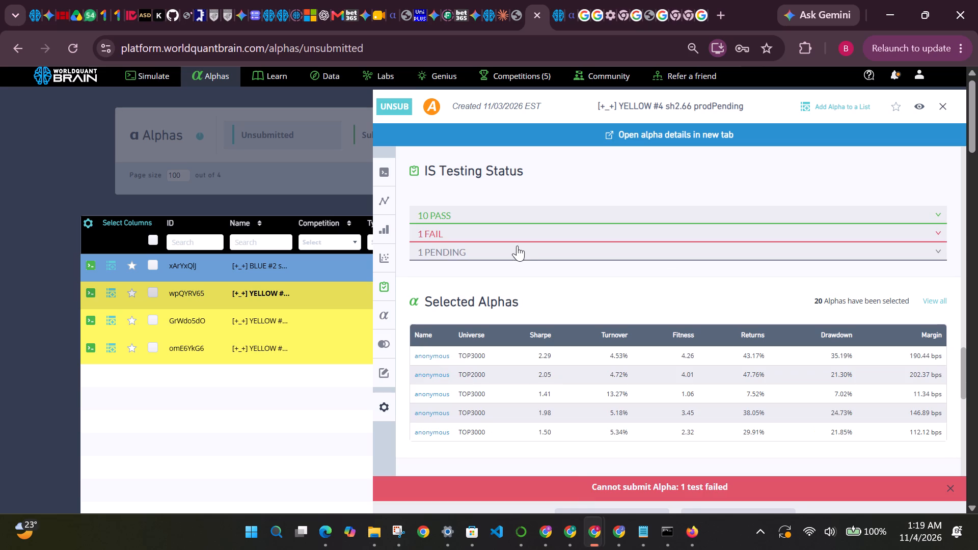
click(514, 236)
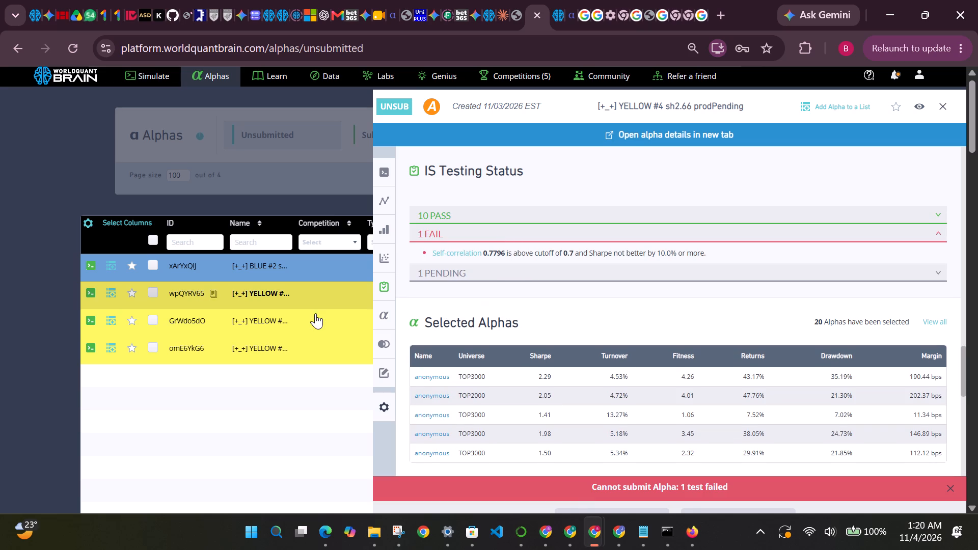
Open the BLUE #2 alpha, show its test period, run the submission check, and review its code, PnL chart and failed IS test.
click(286, 264)
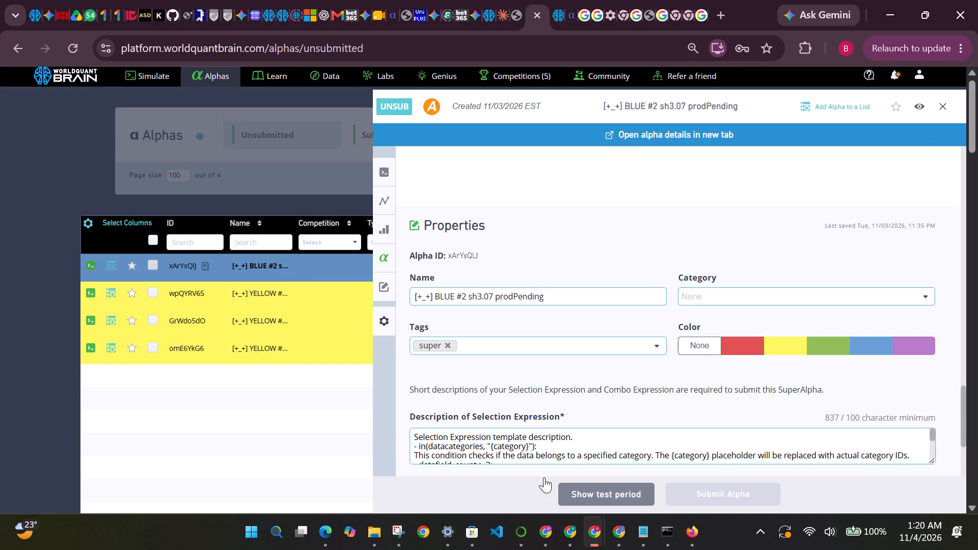
click(591, 493)
scroll(566, 348, up, 4)
click(602, 494)
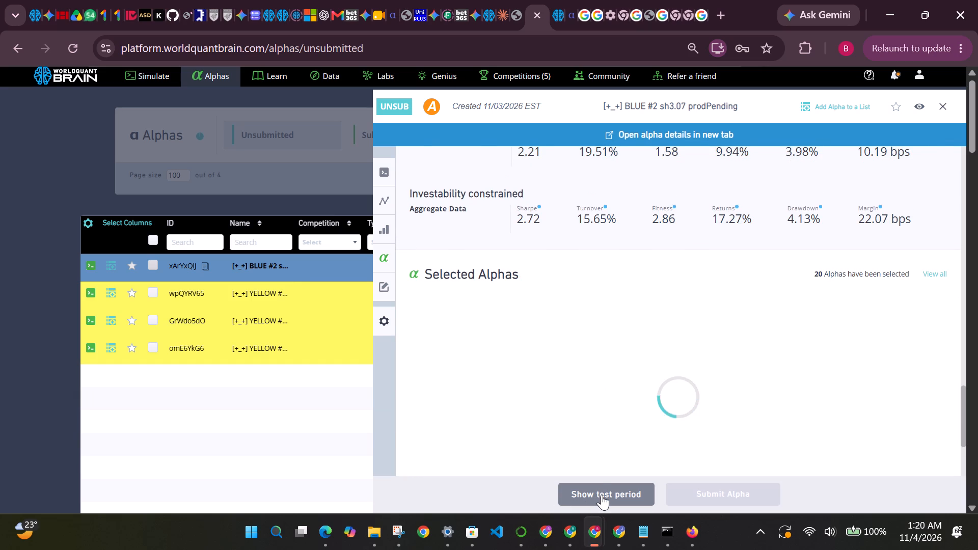
scroll(569, 401, up, 8)
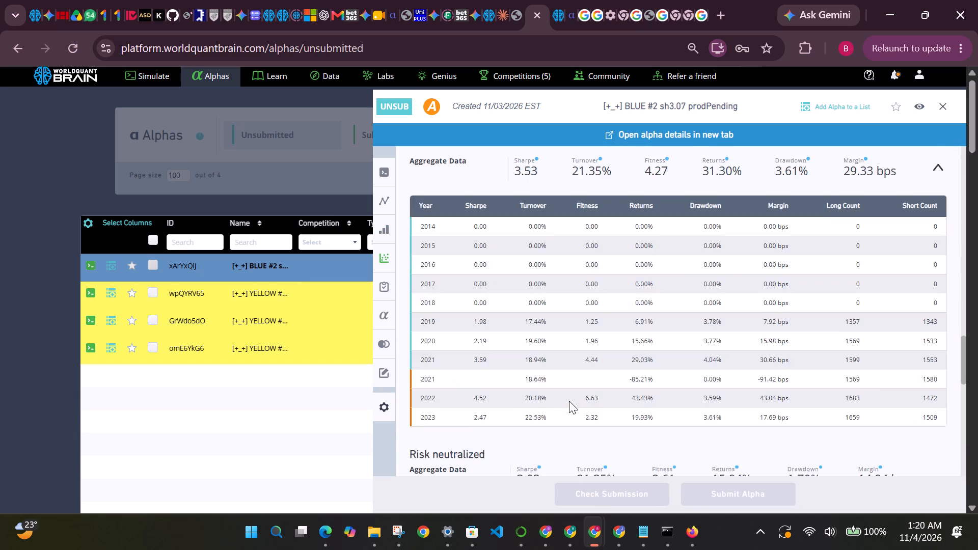
scroll(569, 401, up, 3)
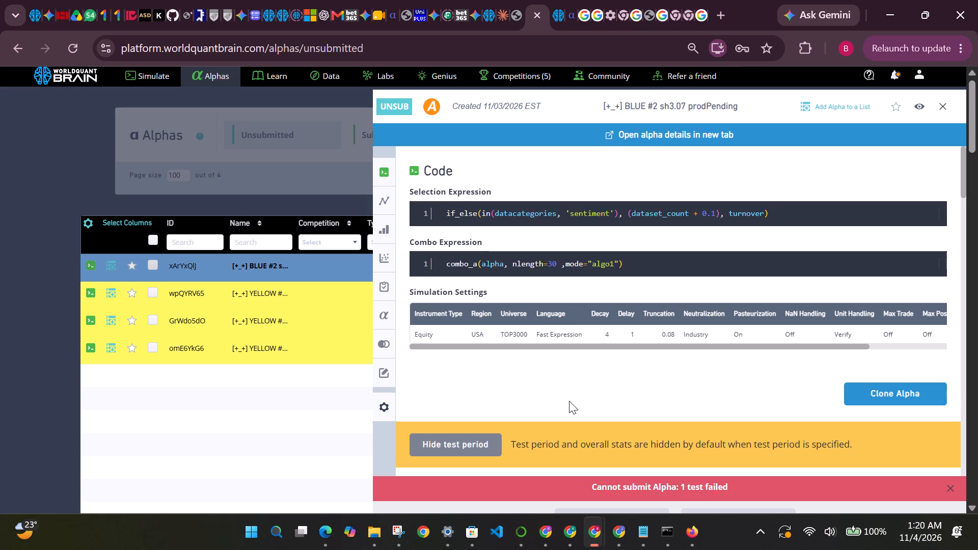
scroll(569, 401, down, 4)
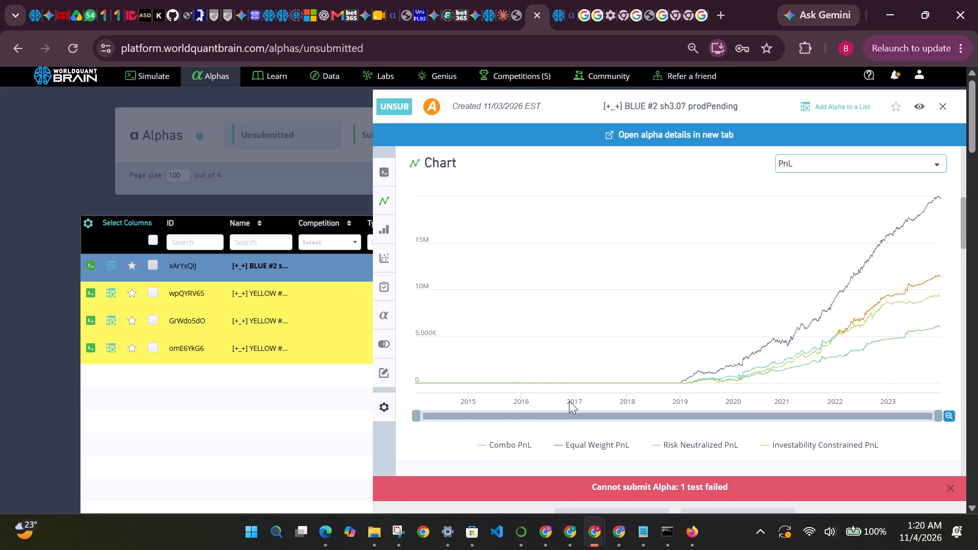
scroll(569, 401, down, 6)
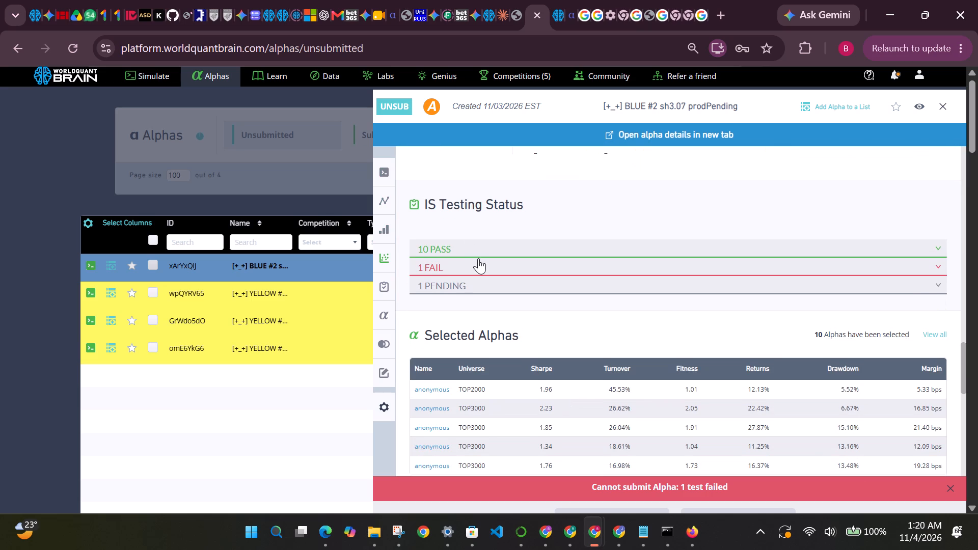
click(469, 270)
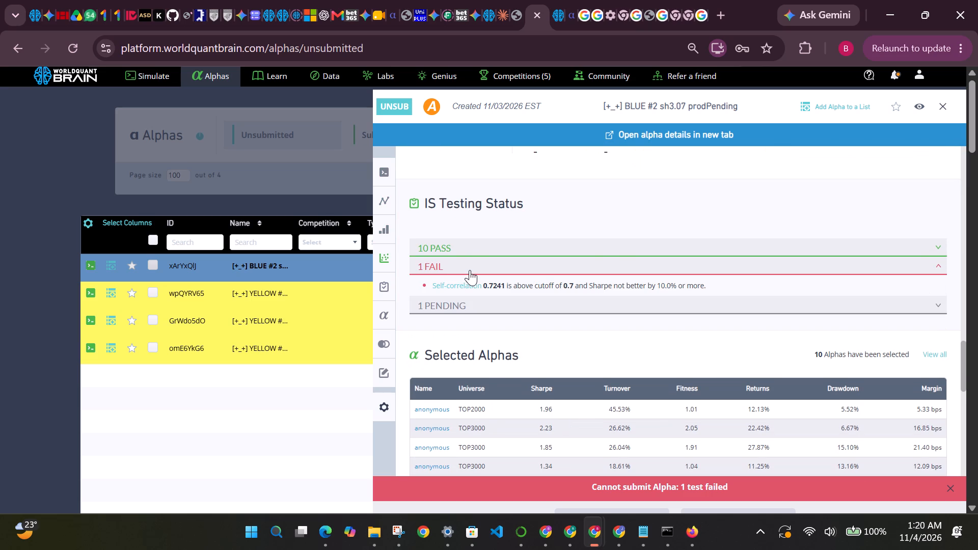
Clone the BLUE #2 alpha into a new super simulation.
scroll(621, 245, up, 4)
scroll(781, 262, up, 4)
scroll(883, 306, up, 4)
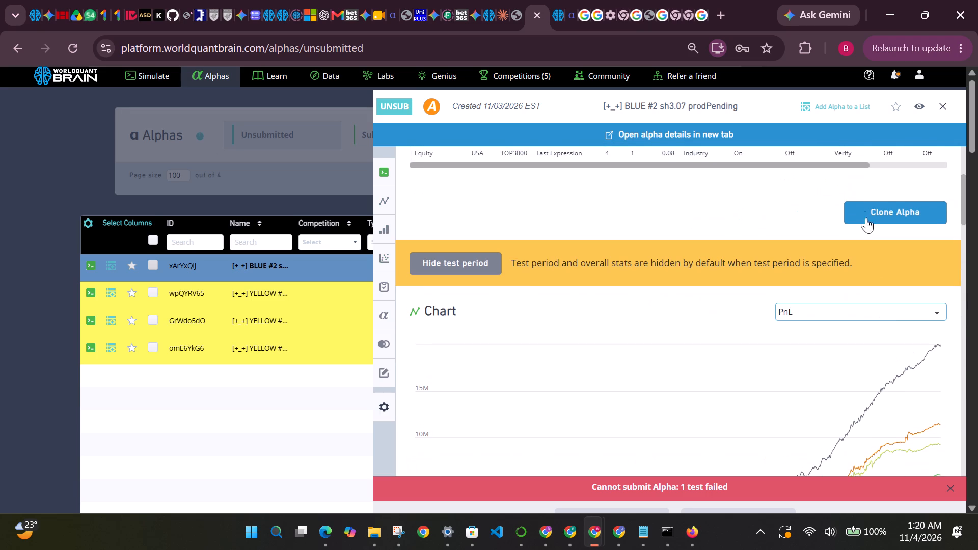
click(864, 208)
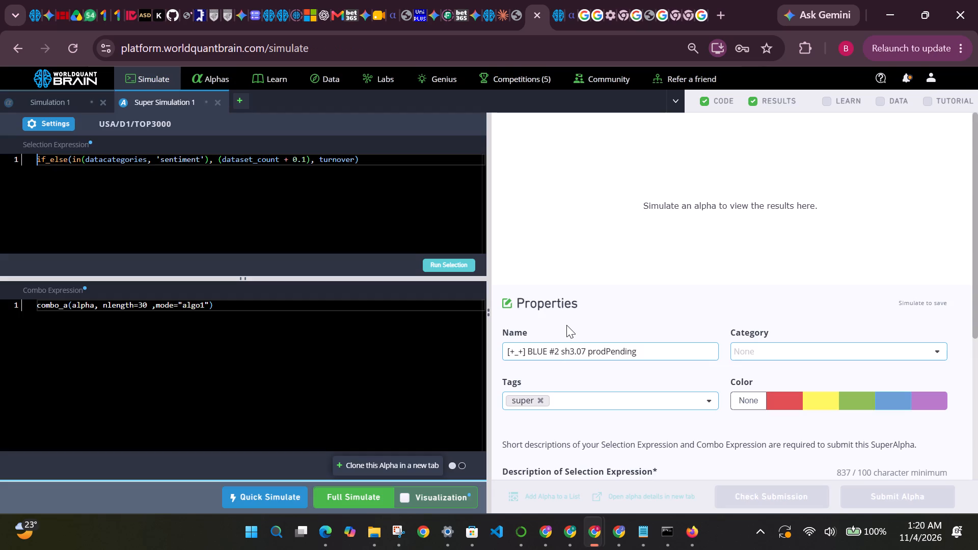
Set nlength in the clone's combo expression to 20 and start a full simulation.
click(142, 304)
key(BackSpace)
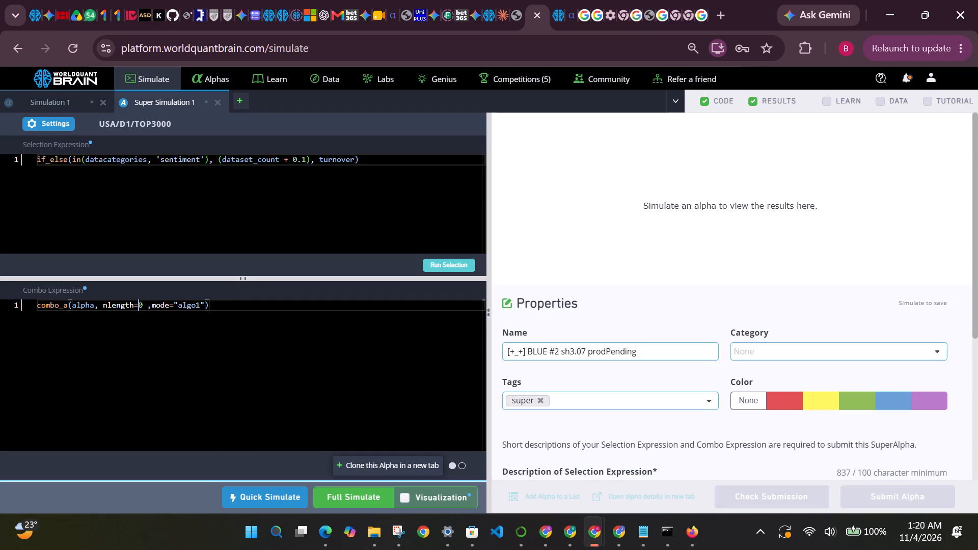
key(2)
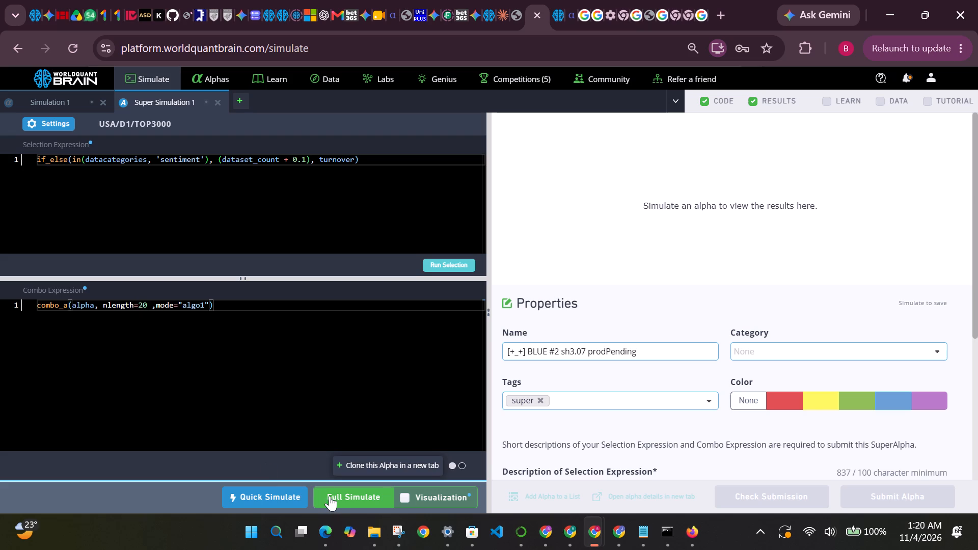
click(332, 496)
Clone the alpha into another simulation tab, set nlength in its combo expression to 40, and start a full simulation.
click(359, 464)
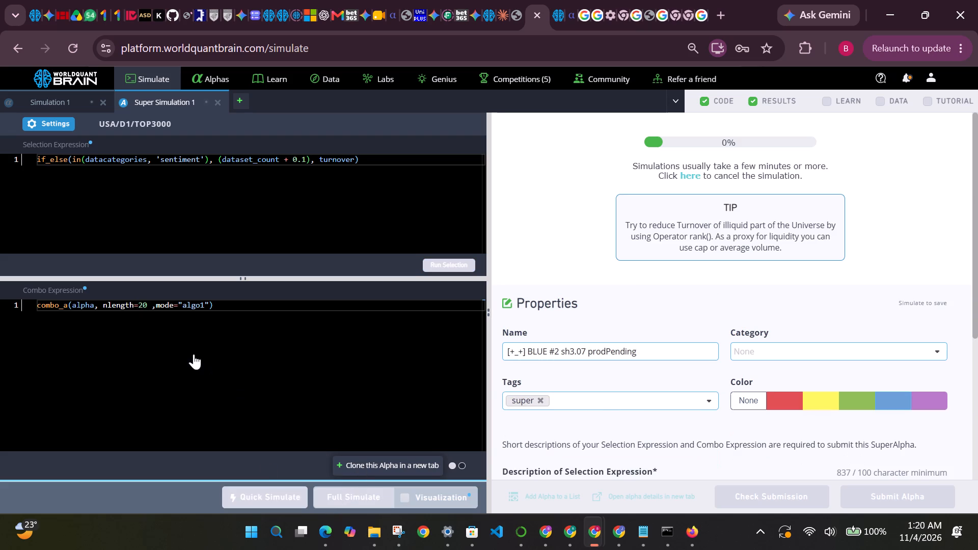
click(144, 304)
key(BackSpace)
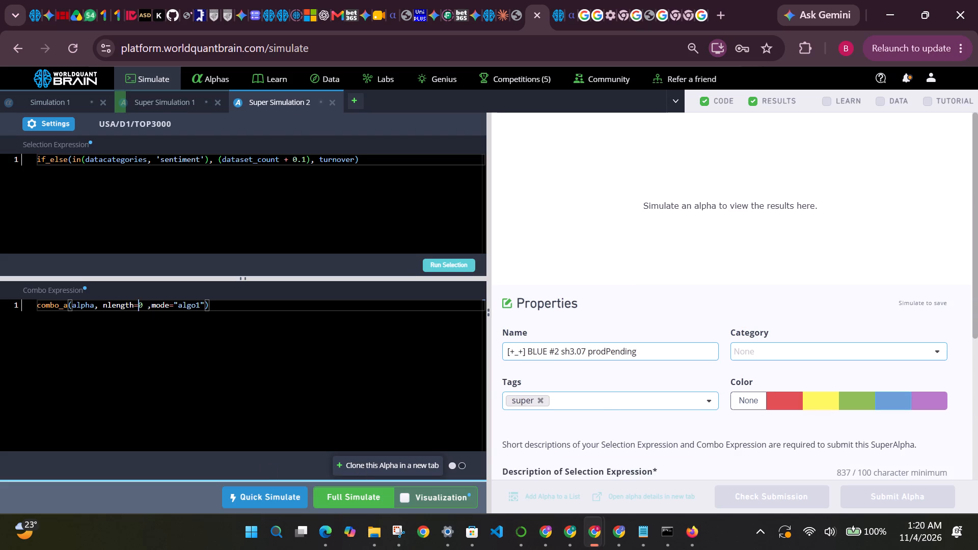
key(4)
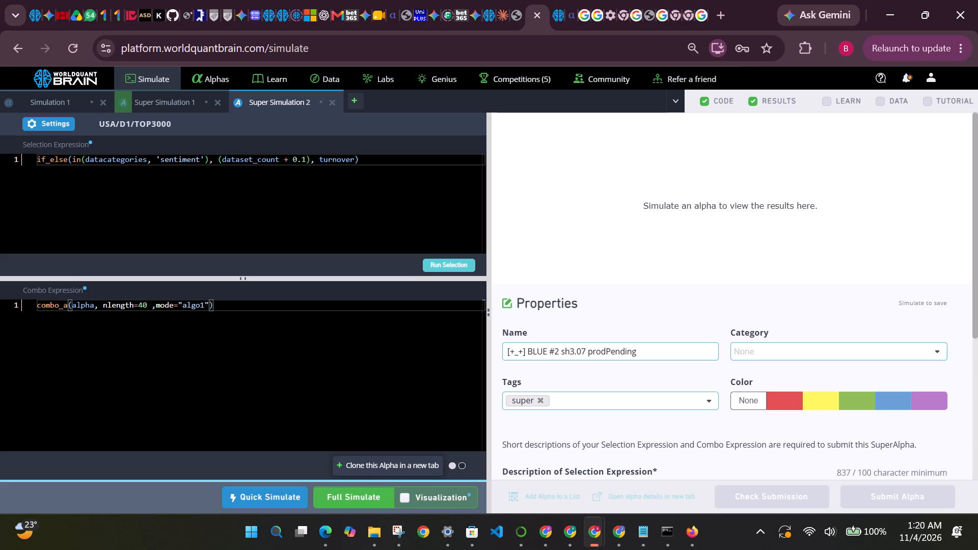
click(358, 496)
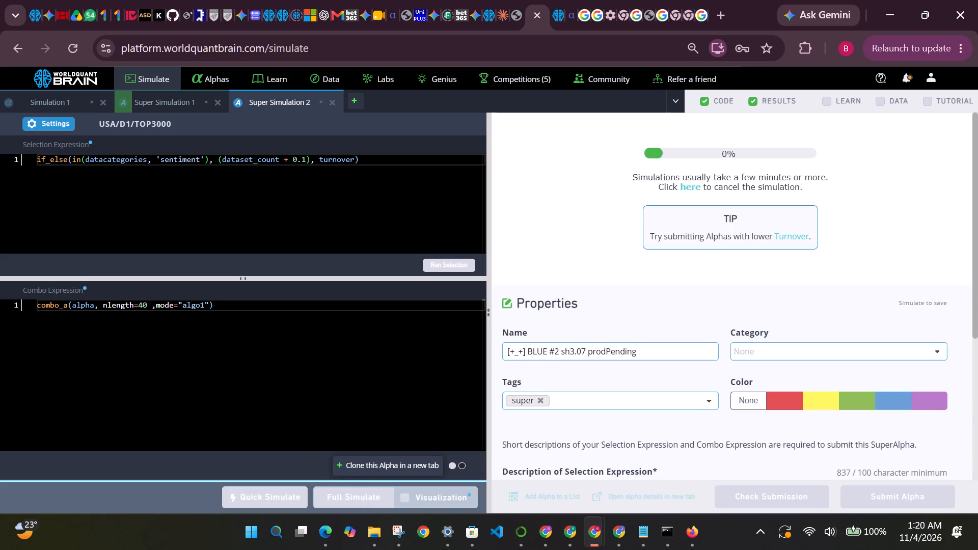
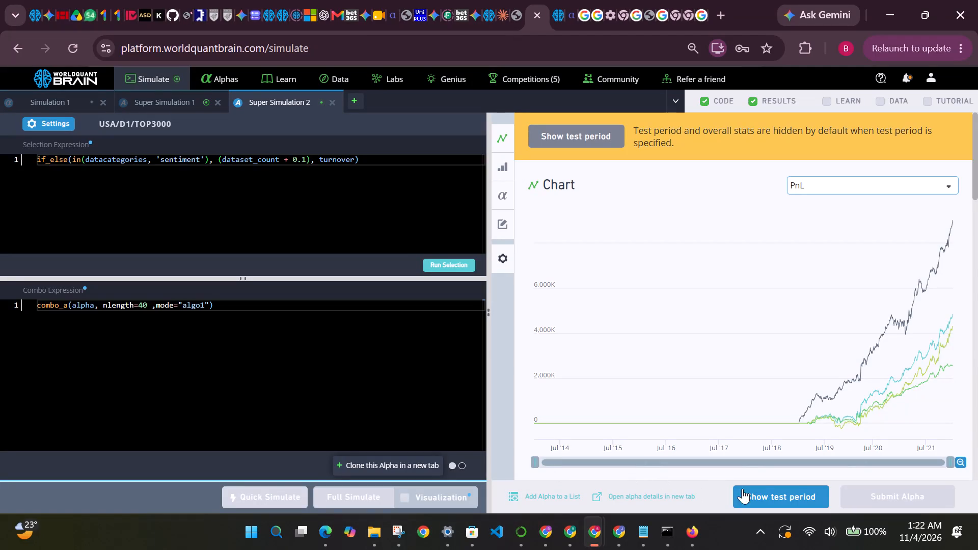
Show the test period of the nlength=40 simulation and run its Prod Correlation check.
click(764, 486)
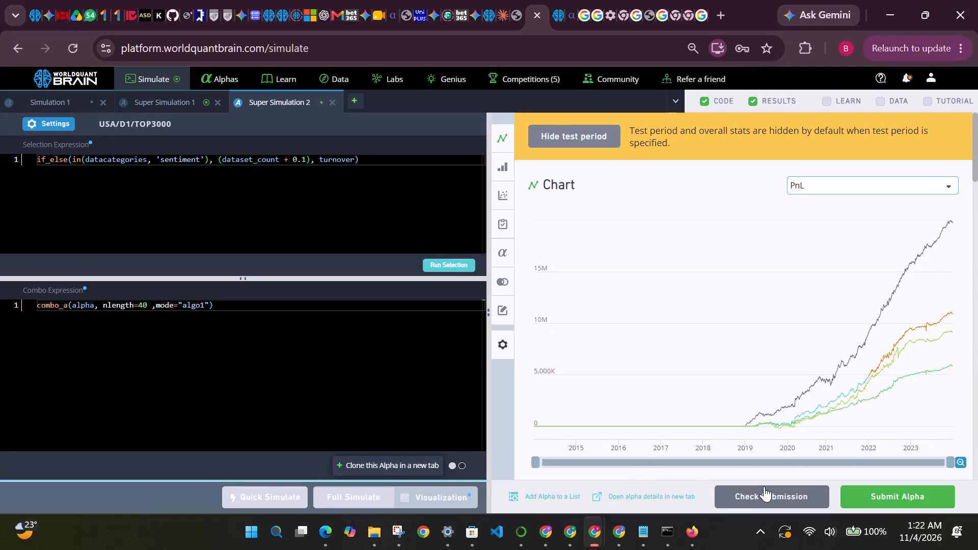
scroll(741, 382, down, 7)
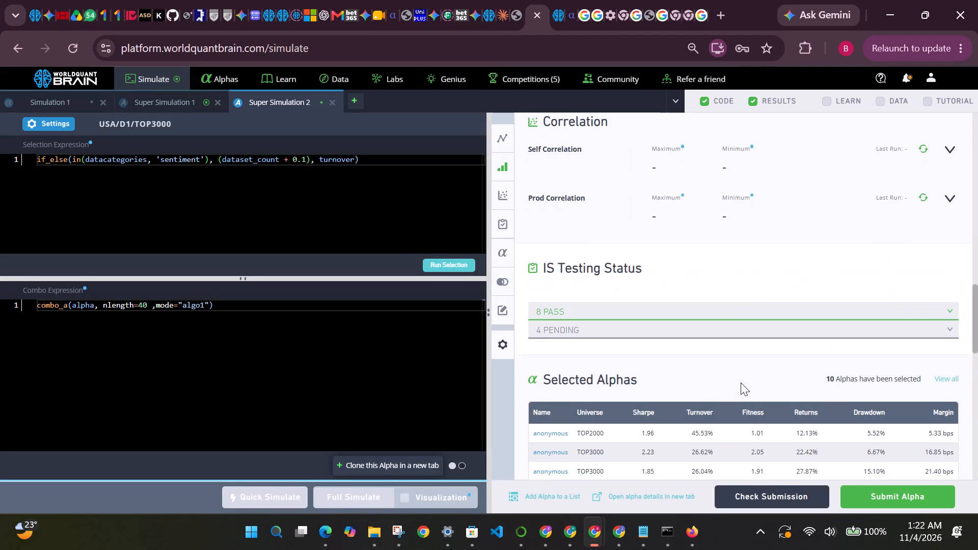
scroll(741, 382, down, 1)
scroll(741, 382, up, 1)
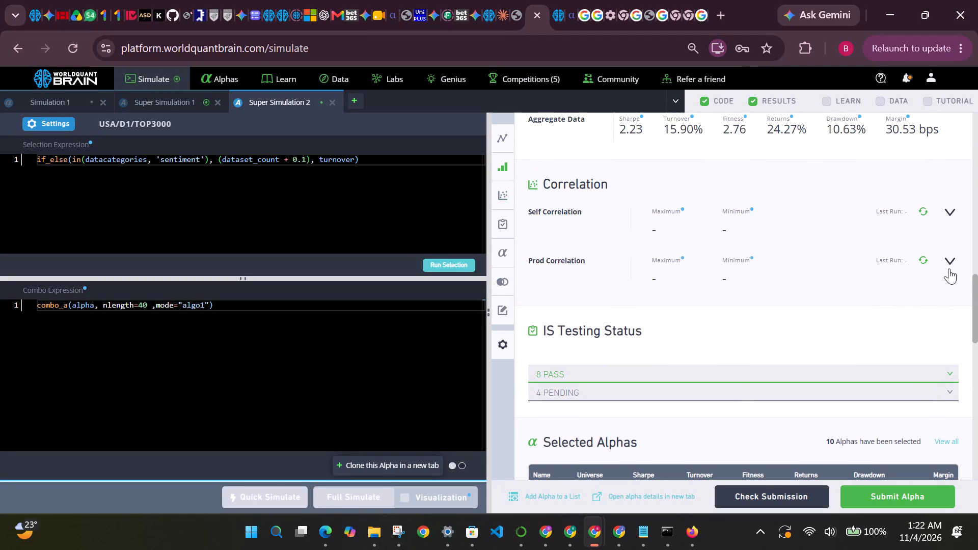
click(923, 258)
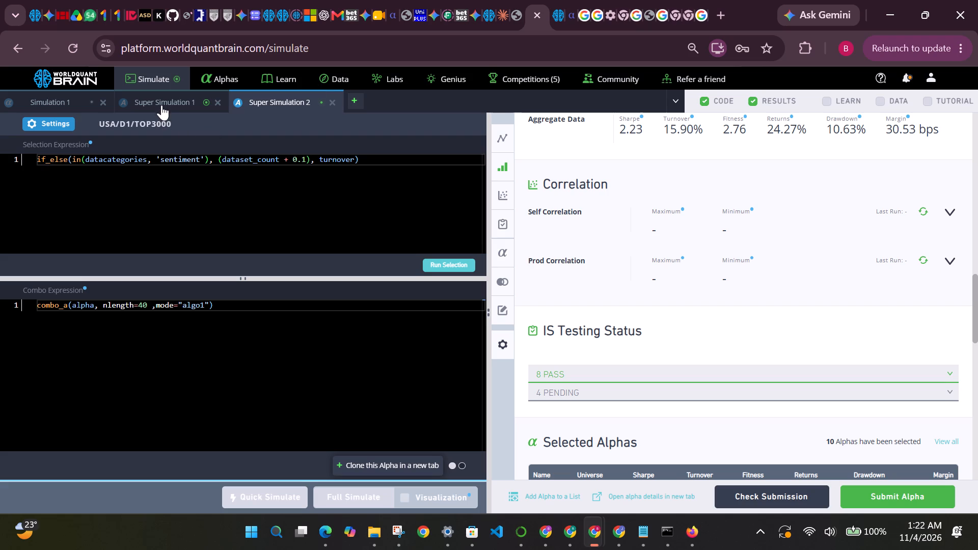
Switch to the nlength=20 simulation, show its test period, and run its Prod Correlation check.
click(161, 103)
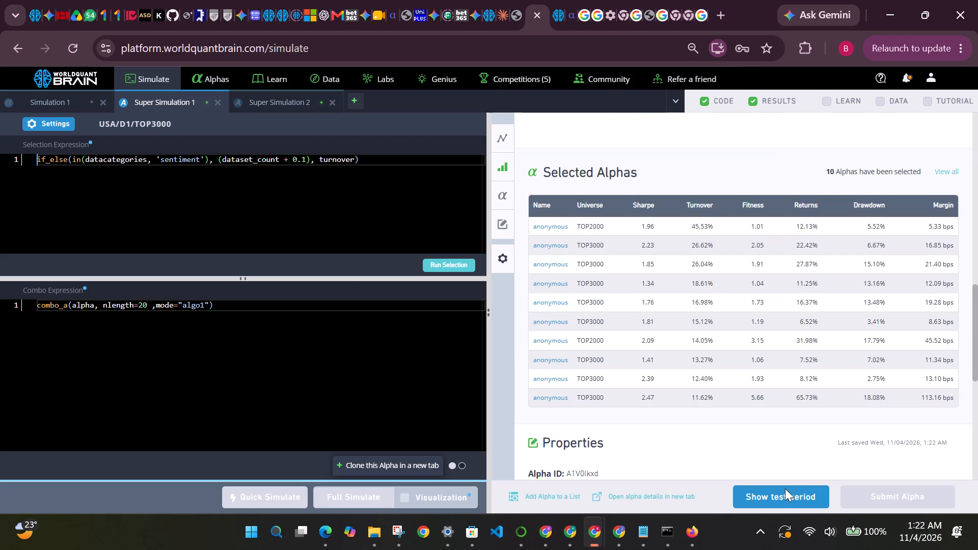
click(775, 497)
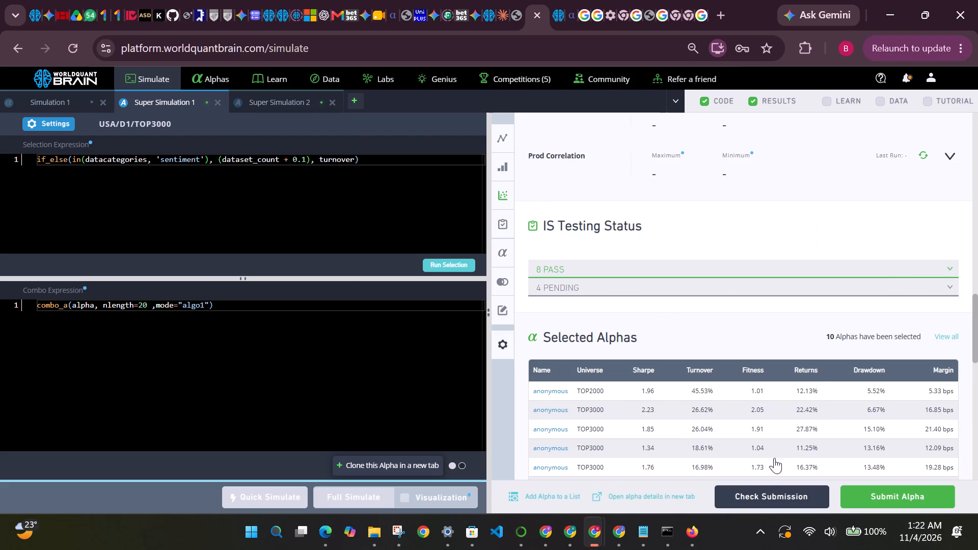
click(923, 157)
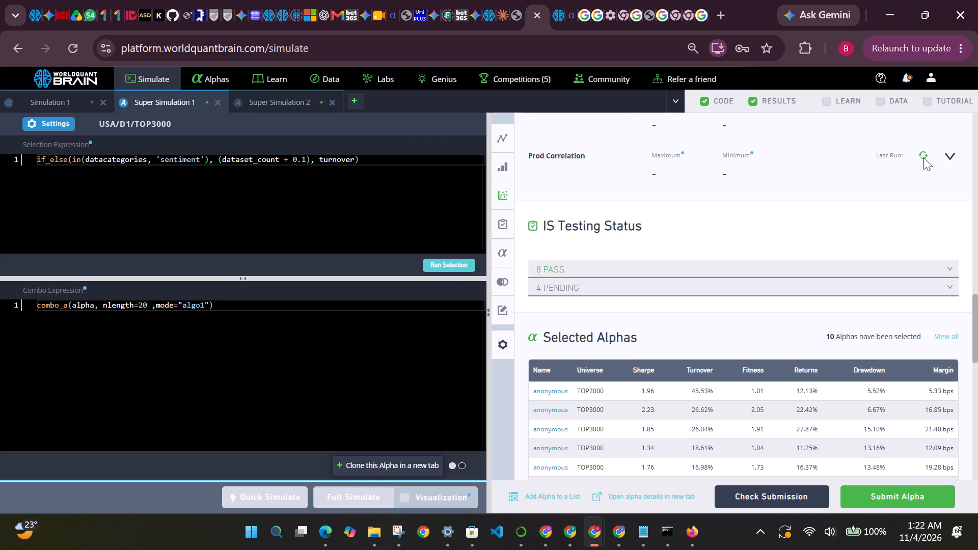
scroll(870, 190, up, 3)
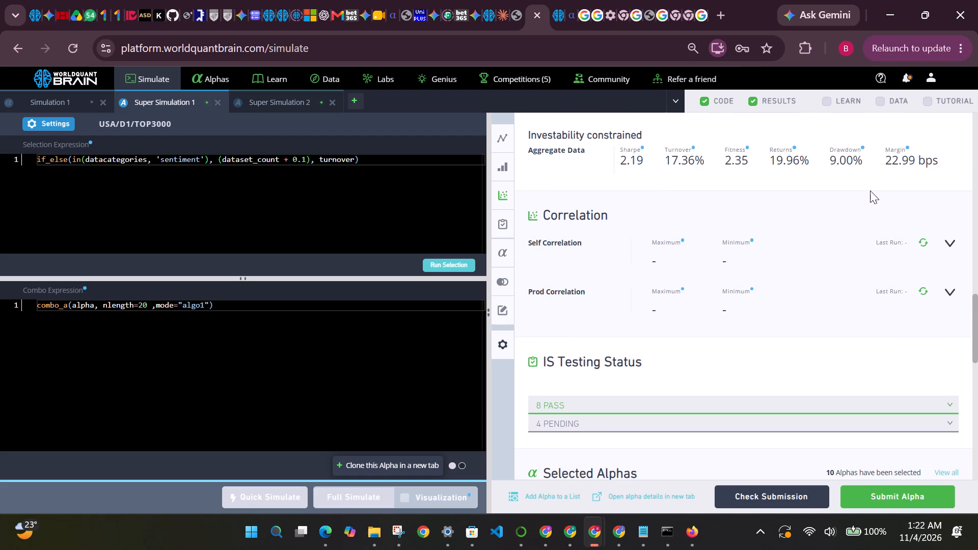
click(926, 287)
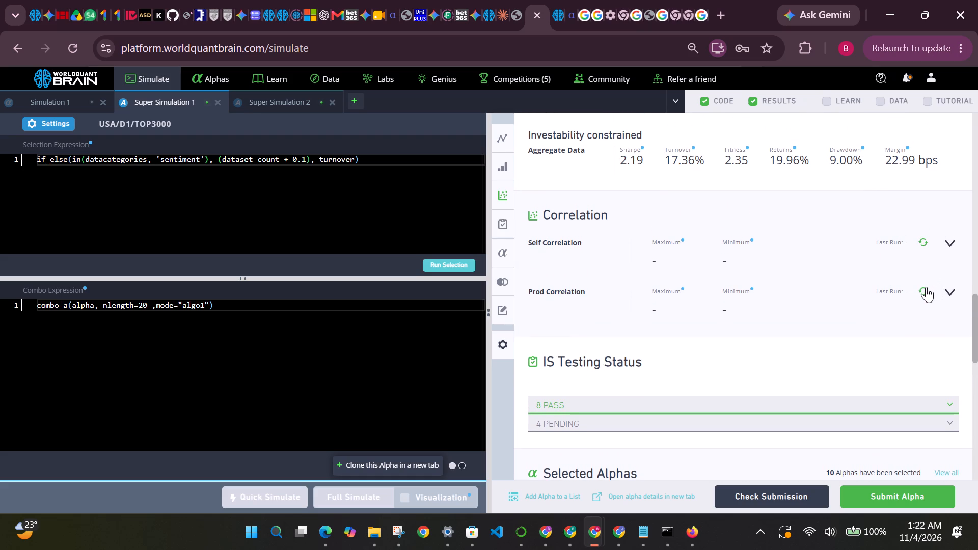
Review the Prod Correlation results of the nlength=40 simulation and compare them with those of the nlength=20 simulation.
click(307, 104)
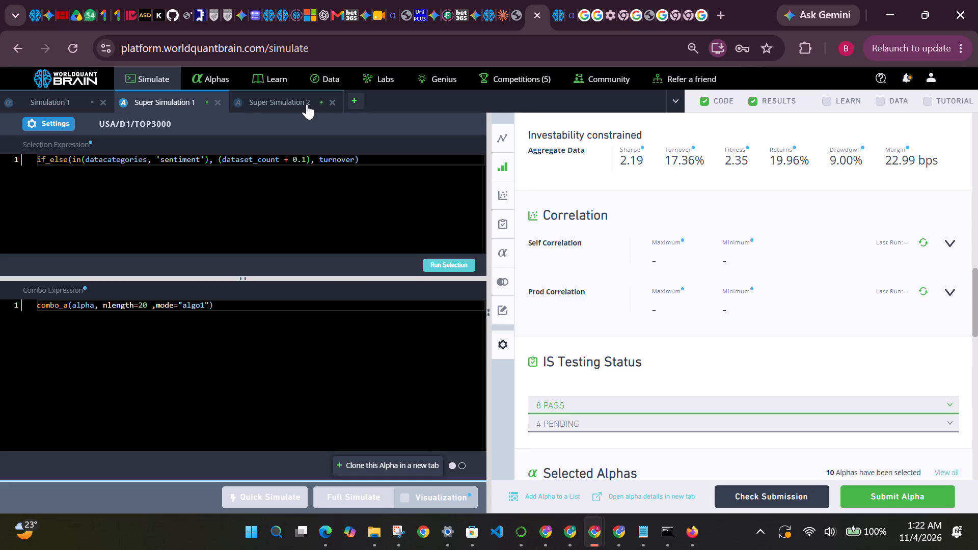
click(307, 104)
scroll(680, 262, up, 3)
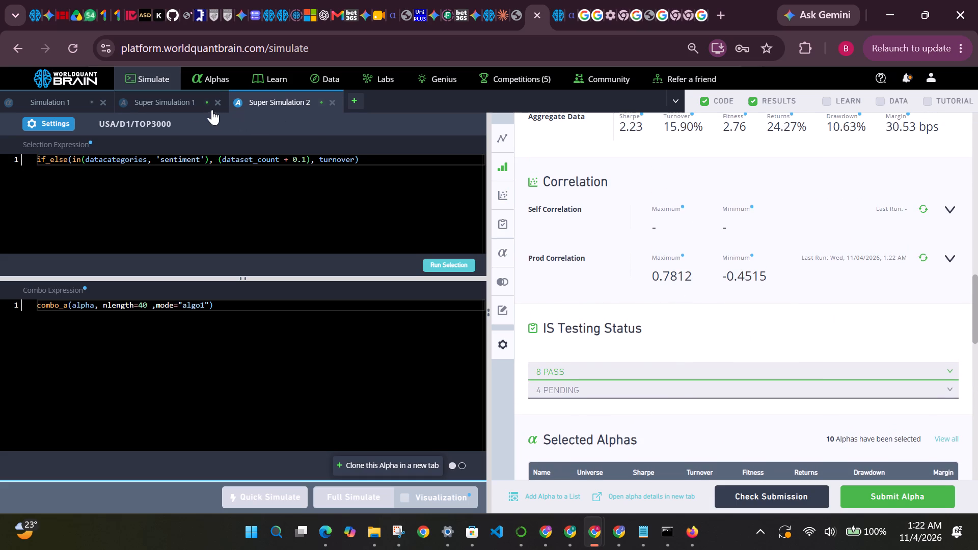
click(188, 106)
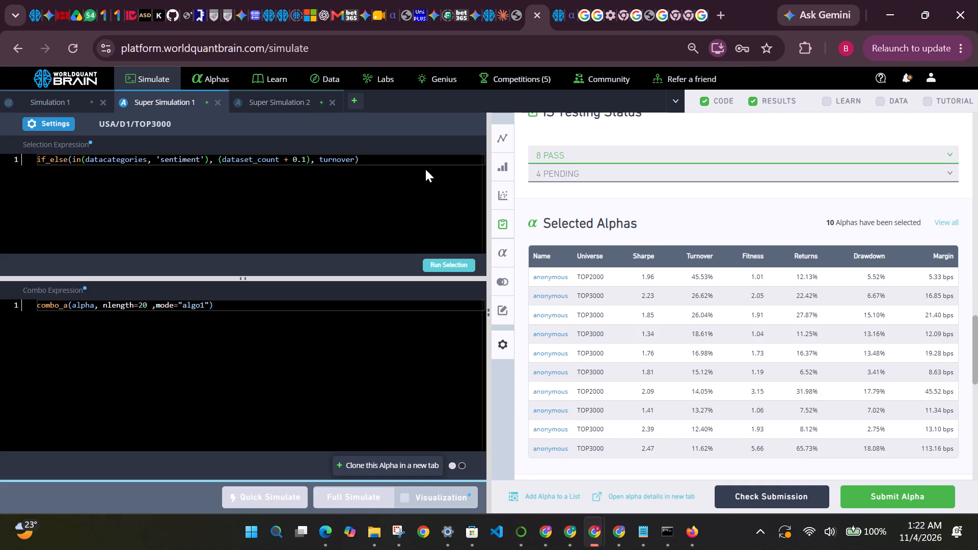
scroll(655, 246, up, 3)
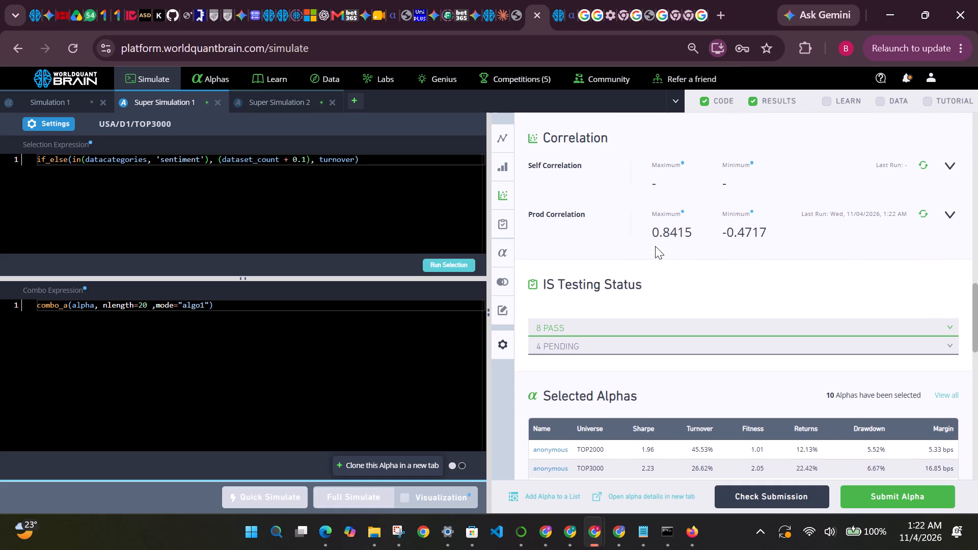
scroll(655, 246, up, 1)
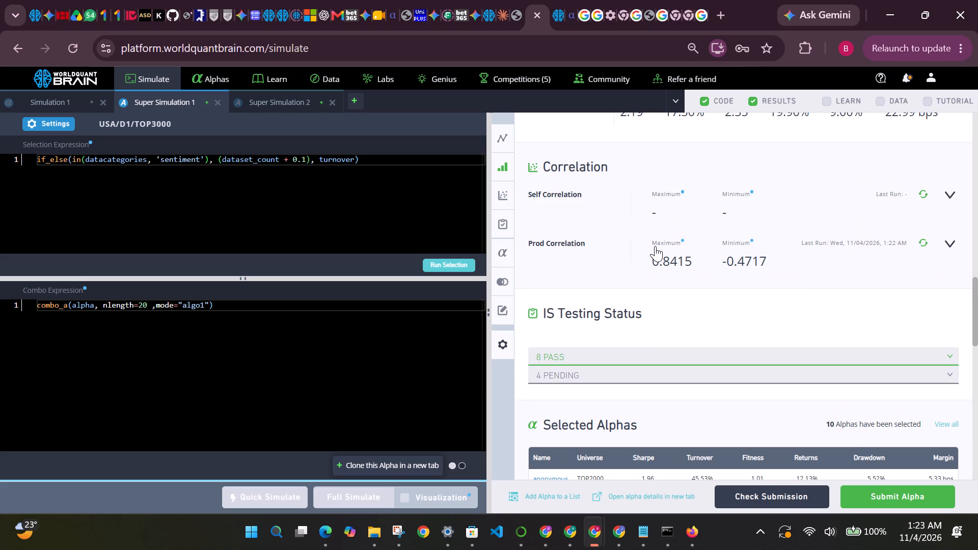
Clone the nlength=20 alpha into another simulation tab, set nlength in its combo expression to 30, and start a full simulation.
click(367, 461)
click(143, 305)
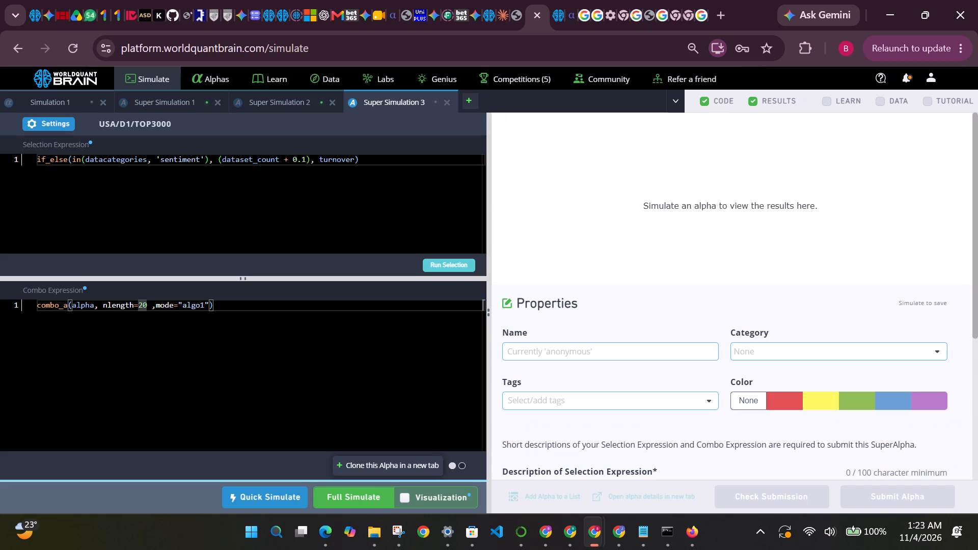
key(BackSpace)
key(3)
click(336, 496)
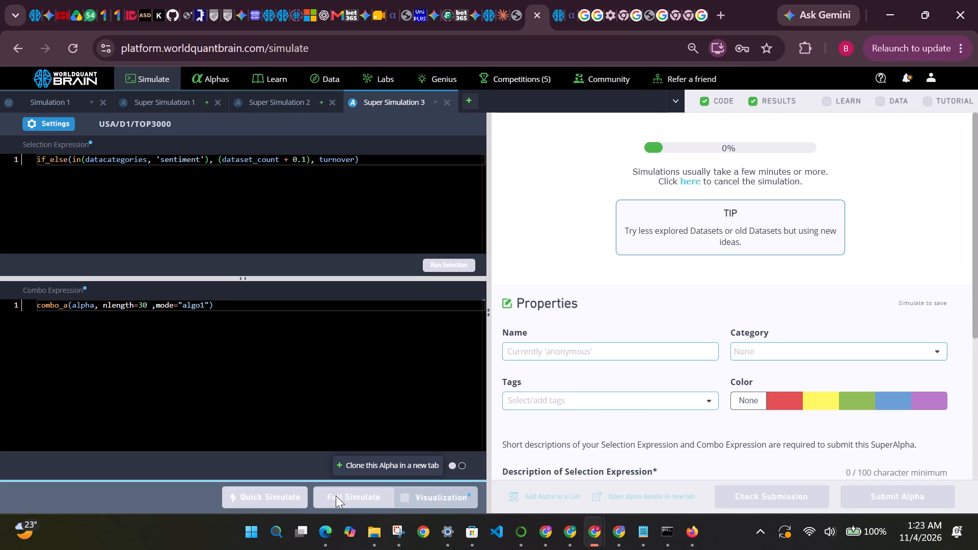
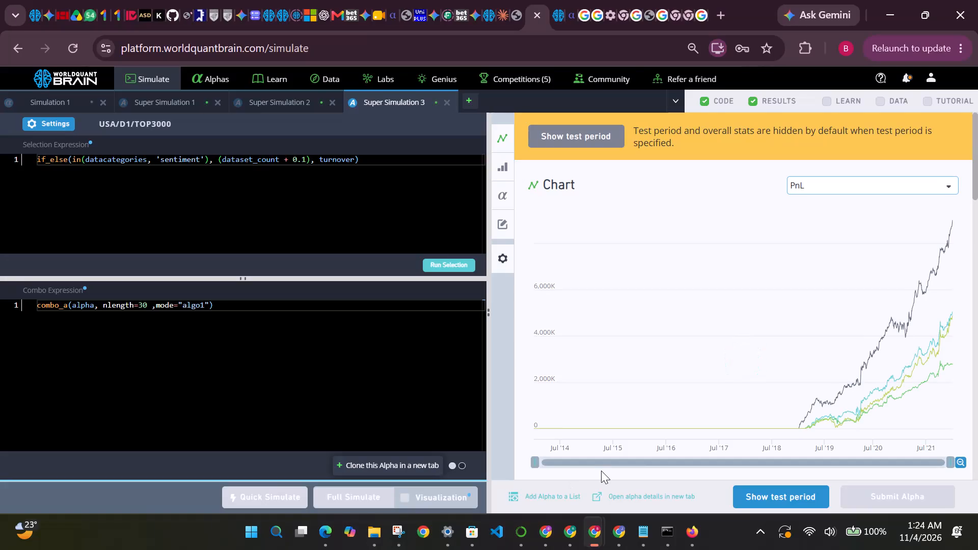
Show the test period of the nlength=30 simulation and run its Prod Correlation check.
click(758, 504)
scroll(752, 413, down, 6)
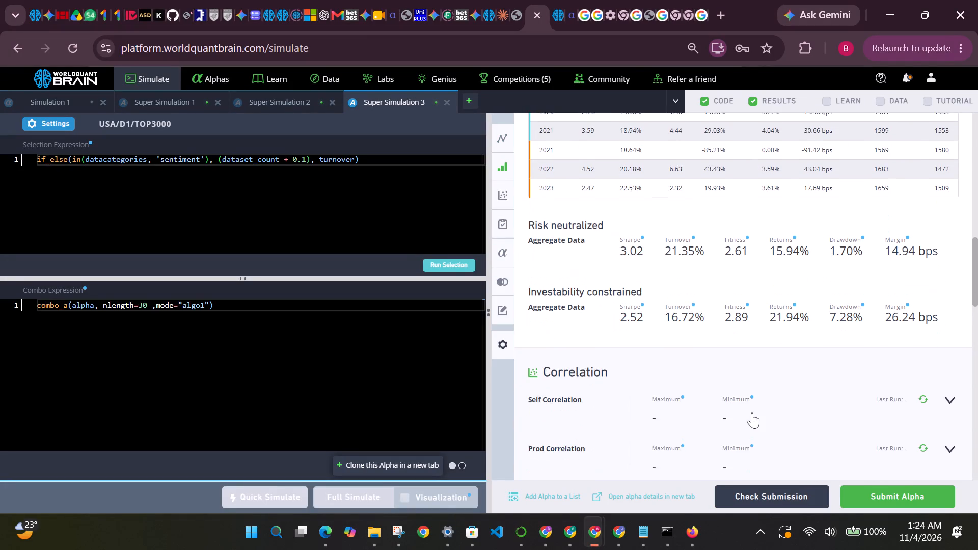
scroll(752, 413, down, 1)
click(926, 443)
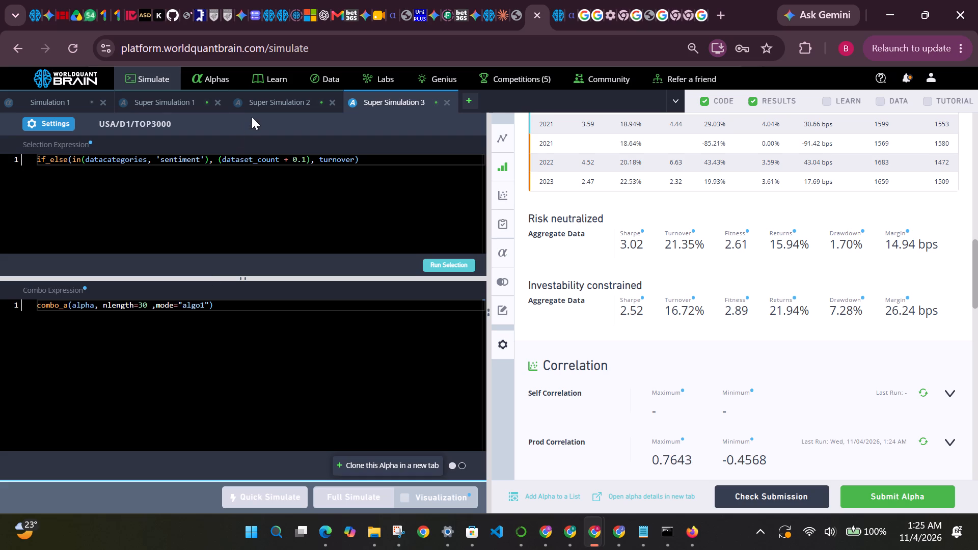
In the nlength=40 simulation, set the combo expression's mode to "algo2" and start a full simulation.
click(260, 102)
click(282, 99)
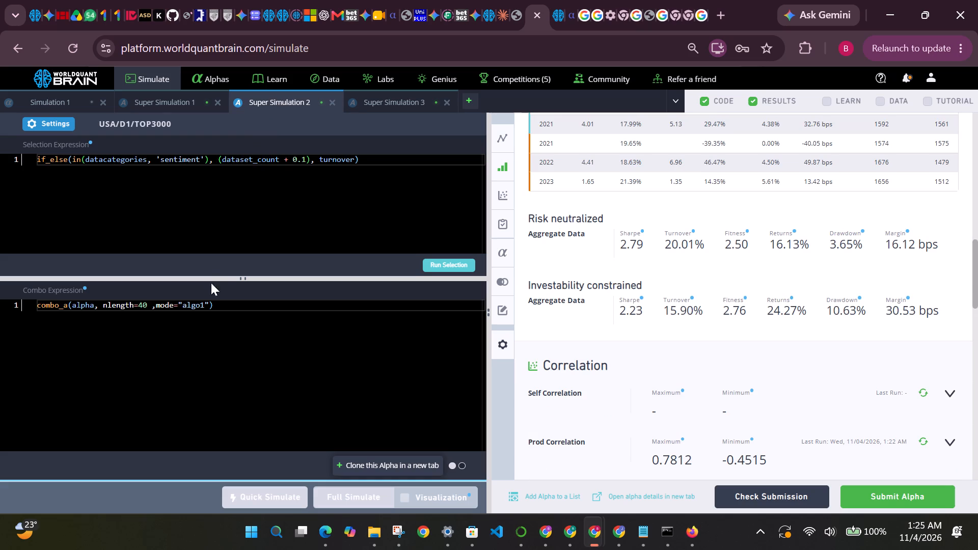
click(201, 307)
key(Delete)
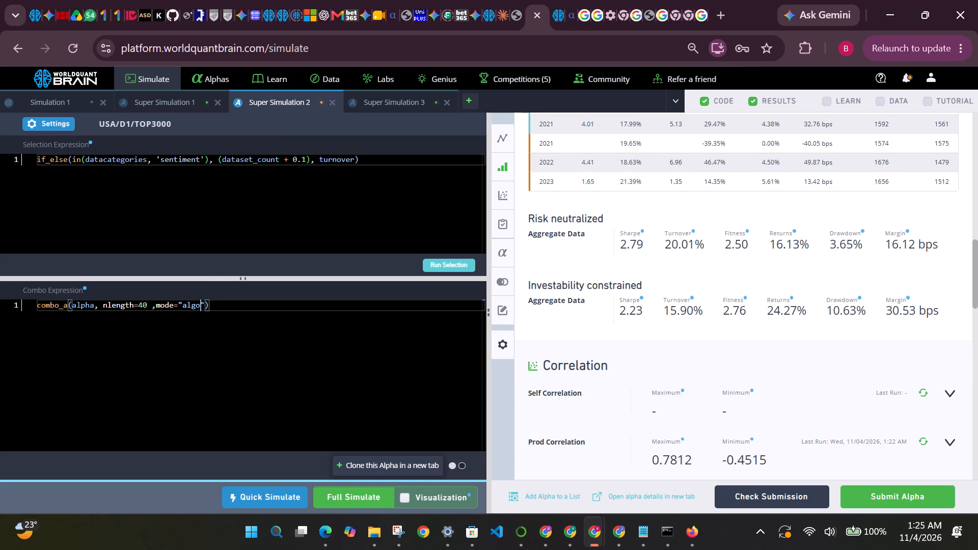
key(2)
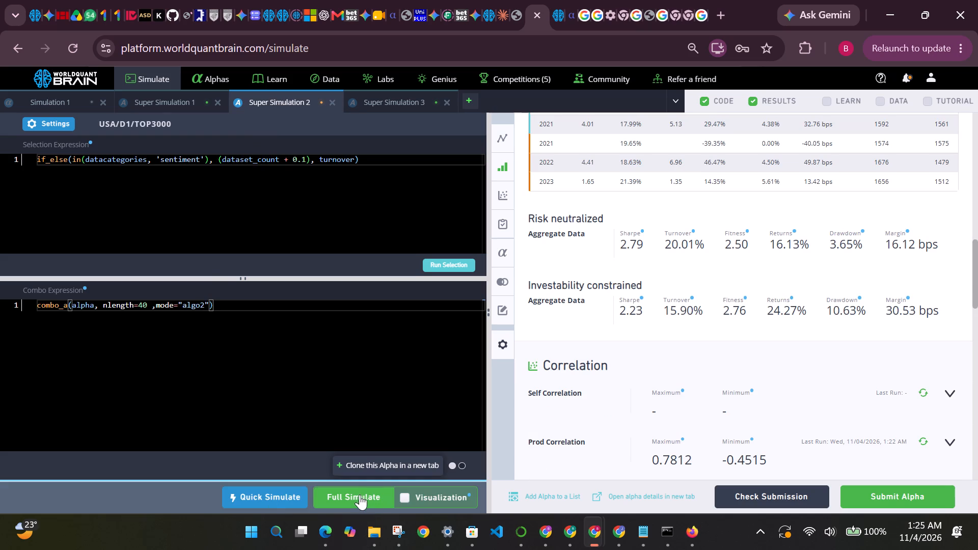
click(359, 496)
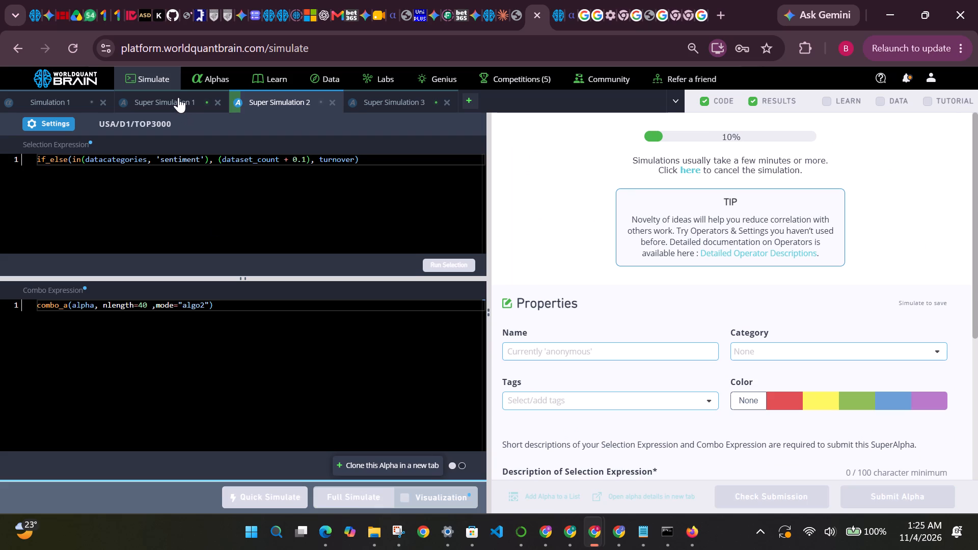
In the nlength=20 simulation, set the combo expression's mode to "algo2" and start a full simulation.
click(178, 97)
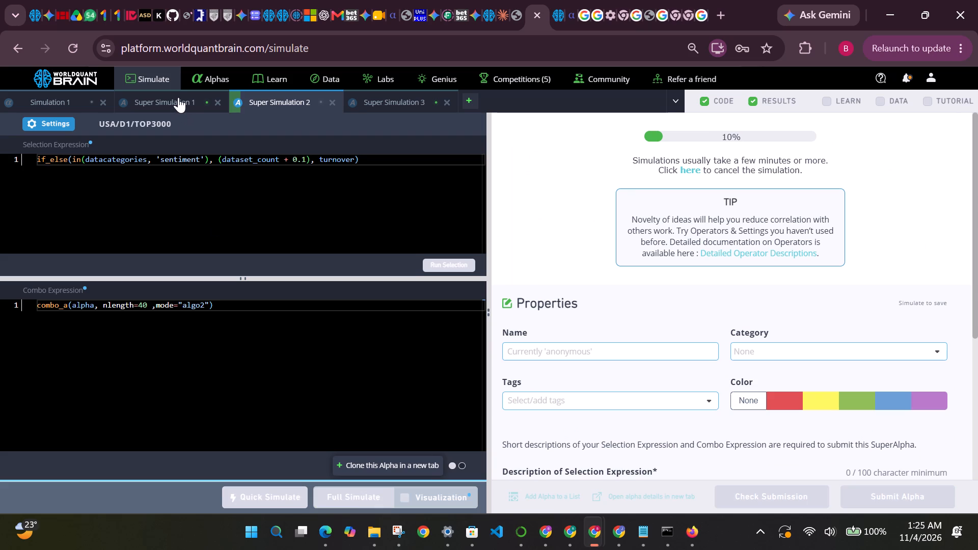
click(178, 97)
click(204, 303)
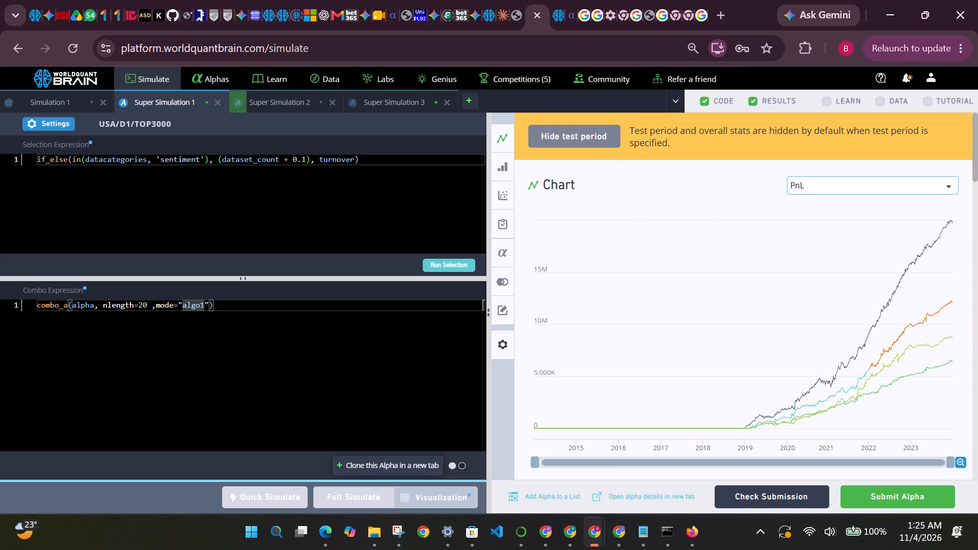
key(BackSpace)
key(2)
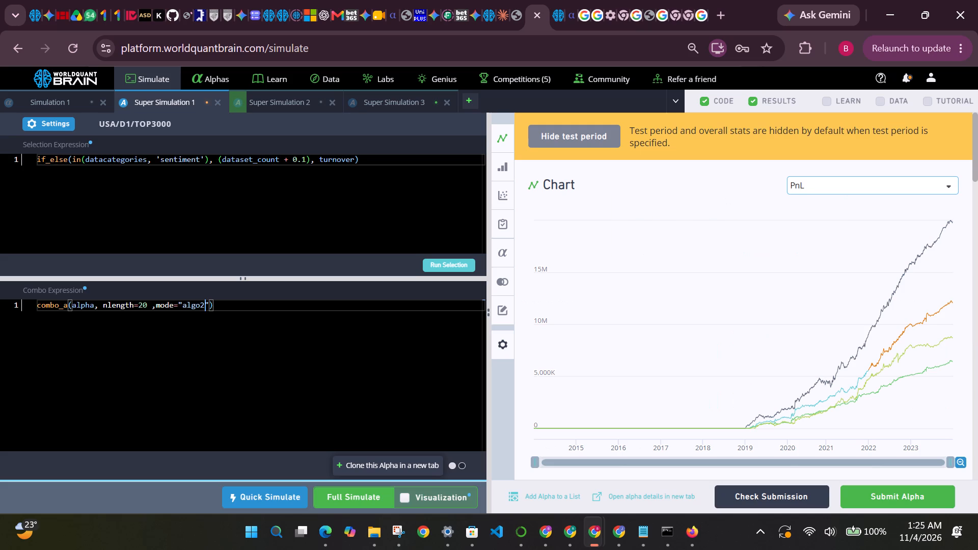
click(363, 502)
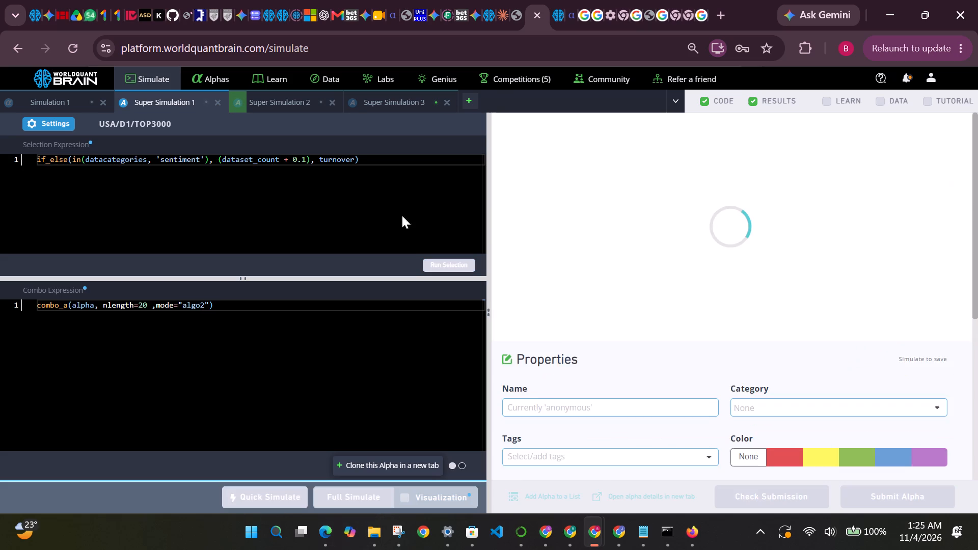
In the nlength=30 simulation, set the combo expression's mode to "algo3" and start a full simulation.
click(407, 94)
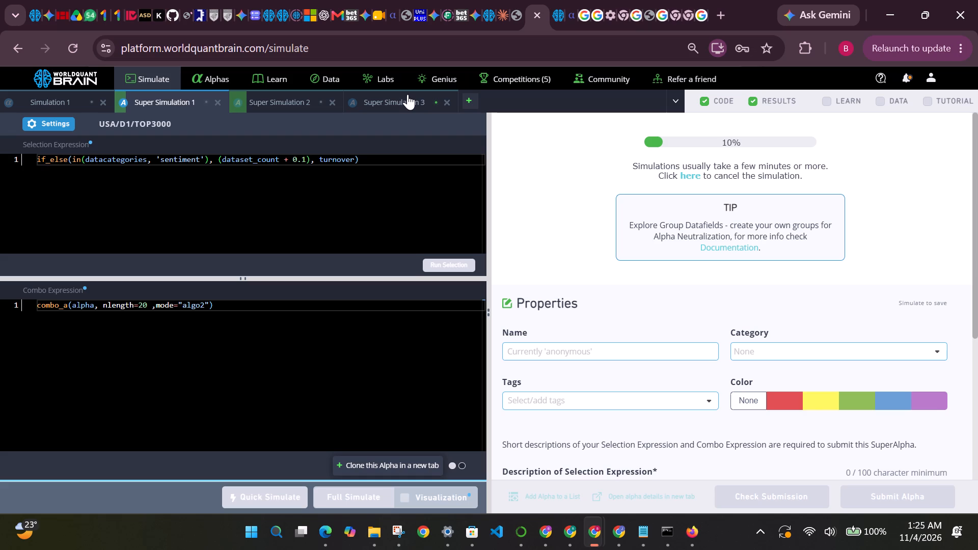
click(407, 94)
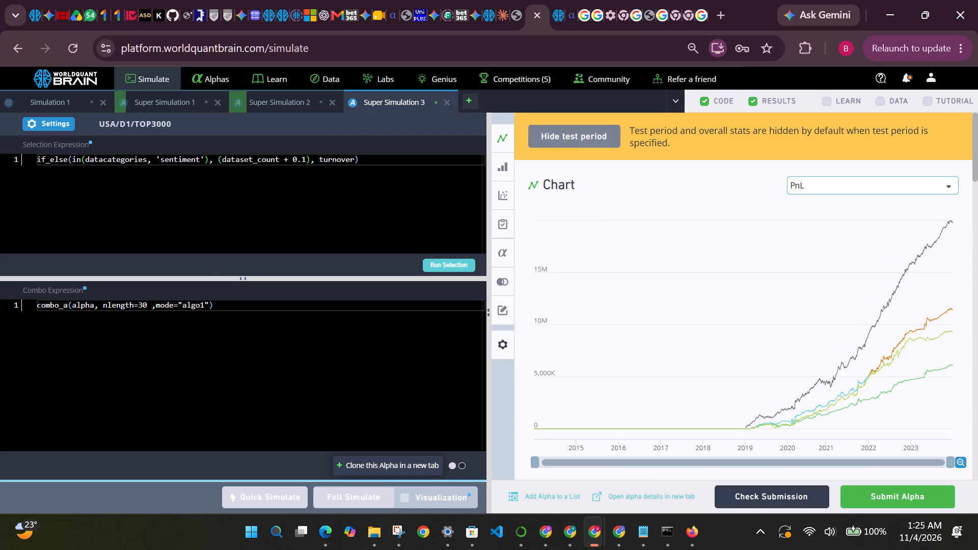
click(204, 307)
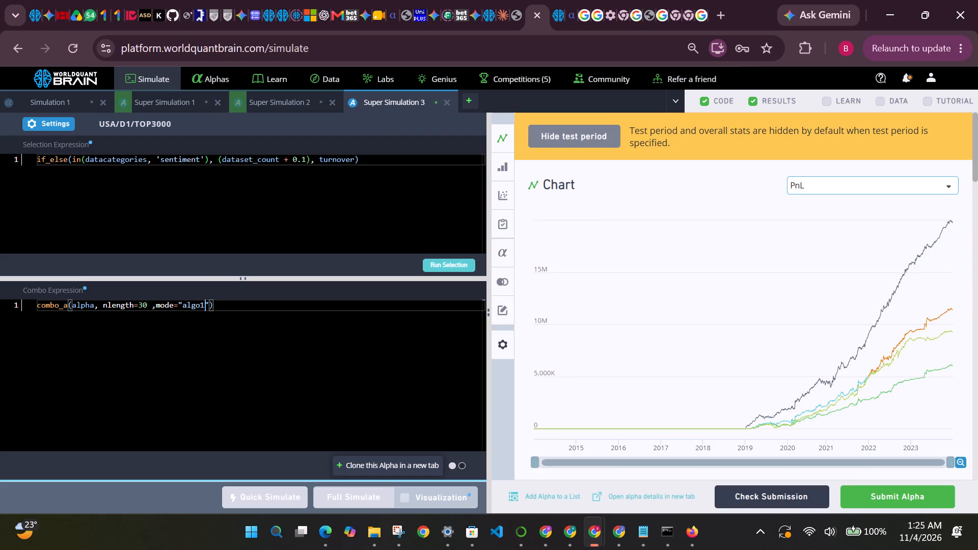
key(BackSpace)
key(3)
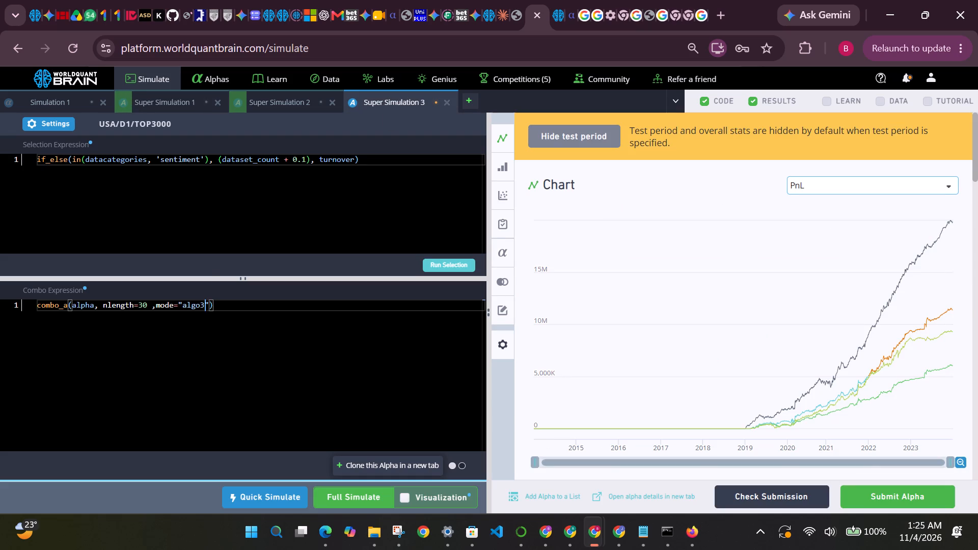
click(350, 490)
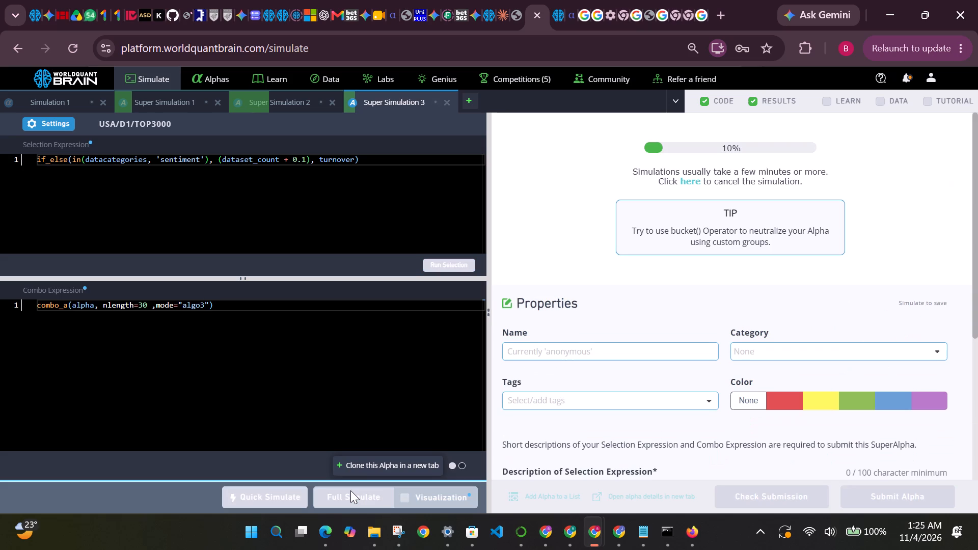
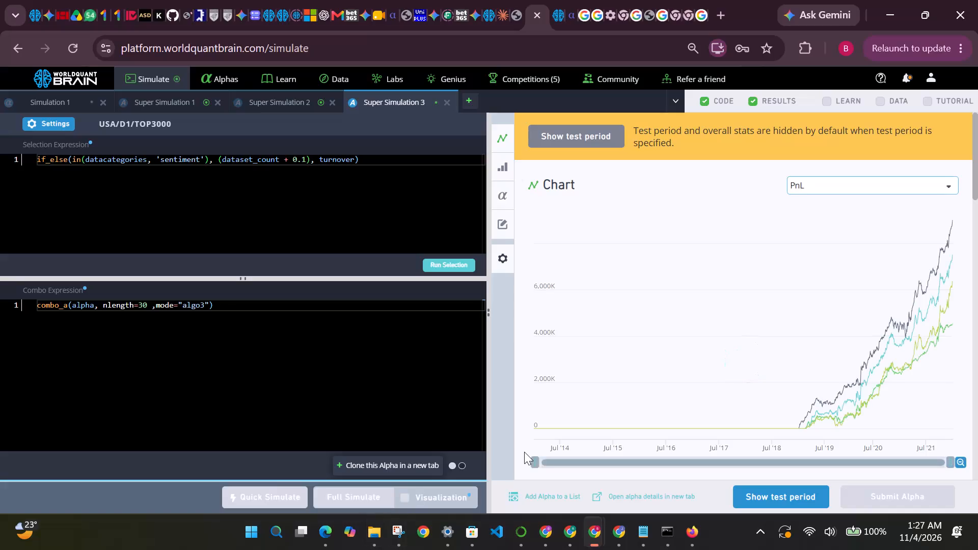
Show the test period of the nlength=30, mode "algo3" simulation and run its Prod Correlation check.
click(753, 491)
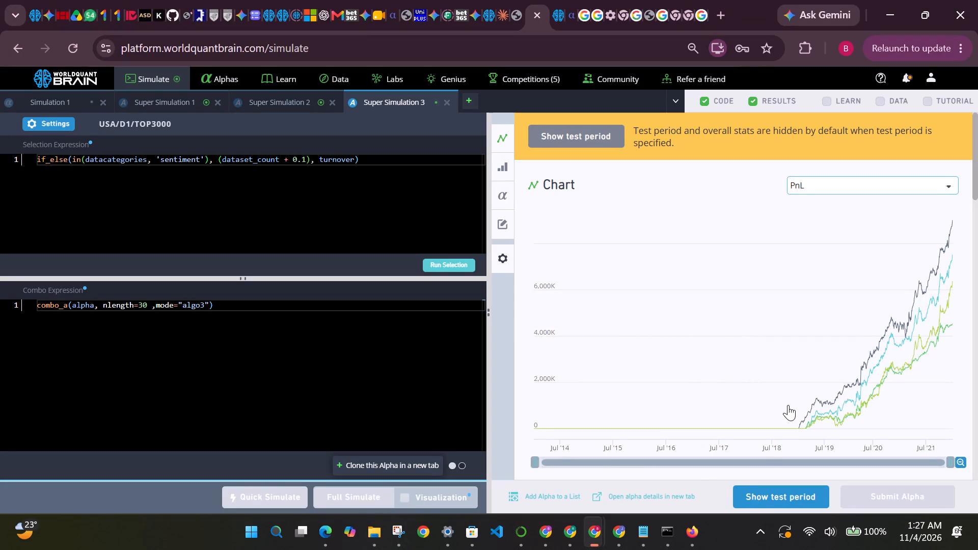
scroll(788, 405, down, 8)
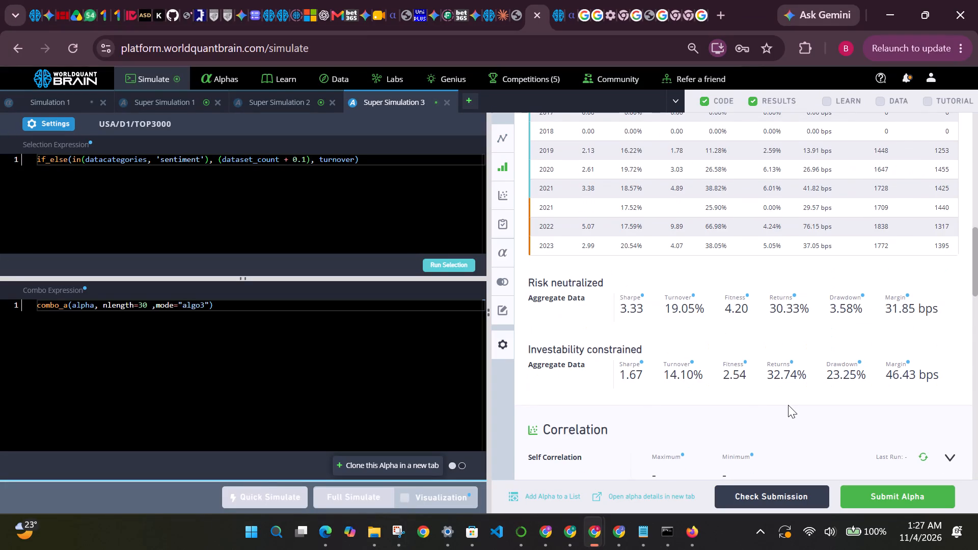
scroll(788, 405, down, 3)
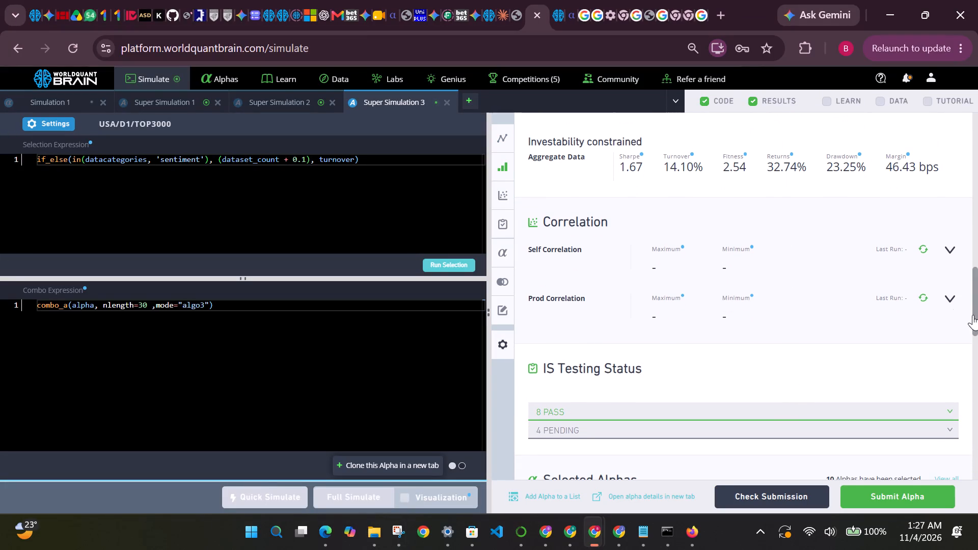
click(923, 298)
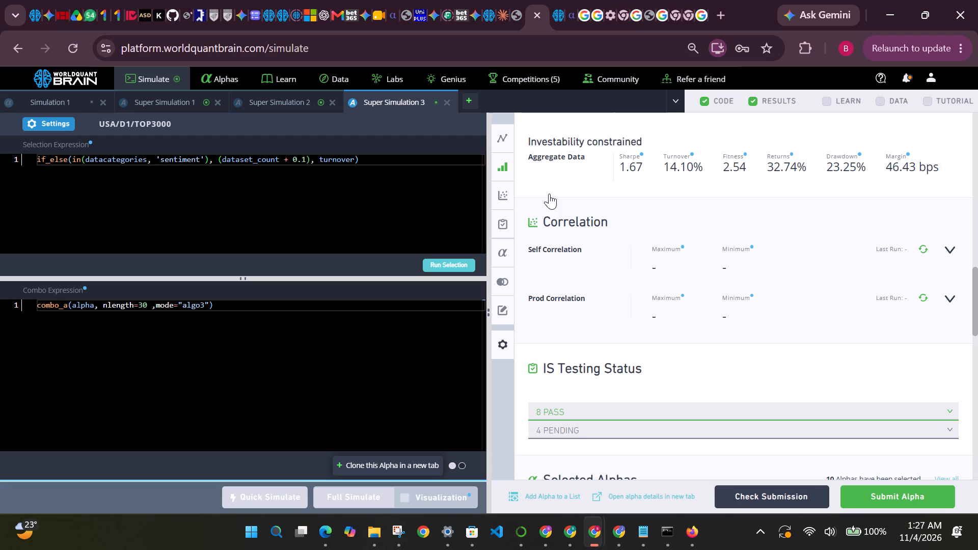
Show the test period of the nlength=40, mode "algo2" simulation and run its Prod Correlation check.
click(312, 95)
click(766, 493)
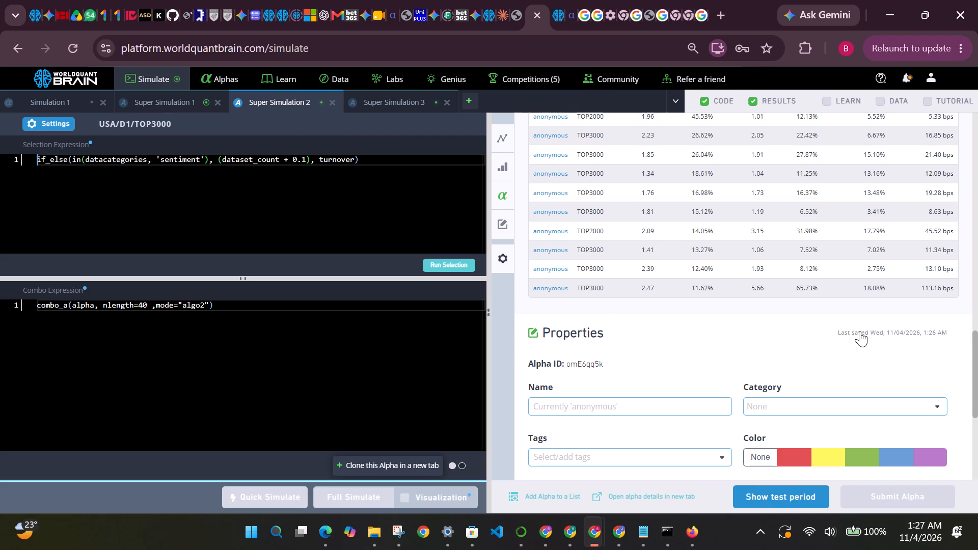
click(926, 197)
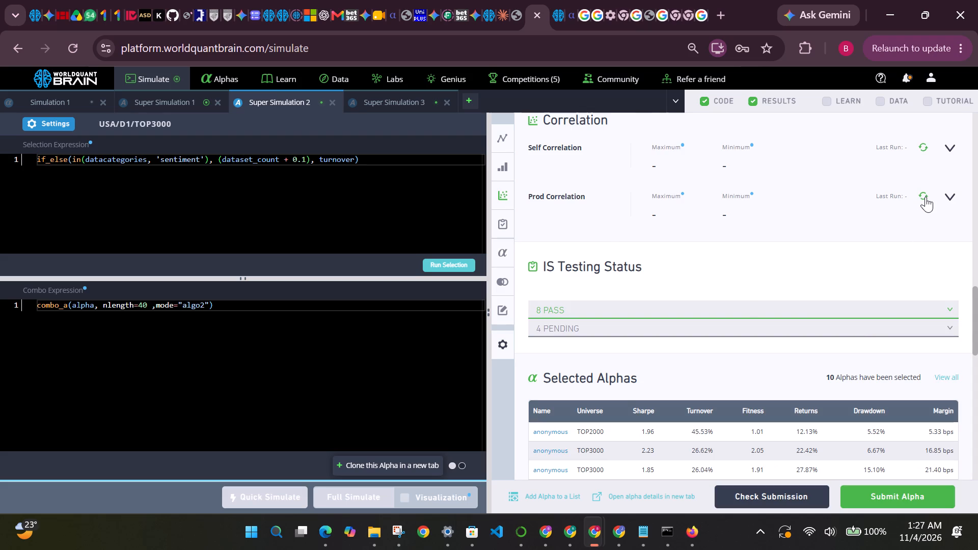
Show the test period of the nlength=20, mode "algo2" simulation and run its Prod Correlation check.
click(180, 97)
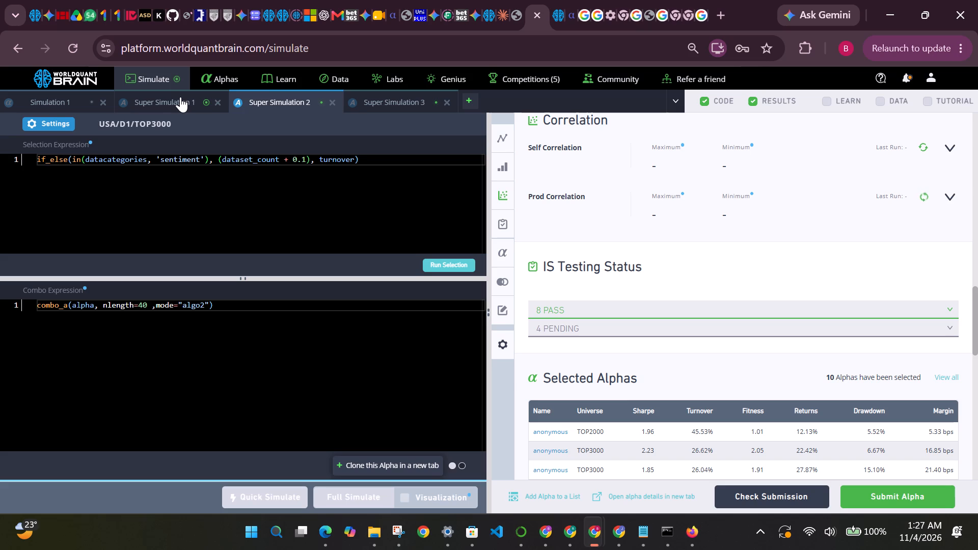
click(186, 98)
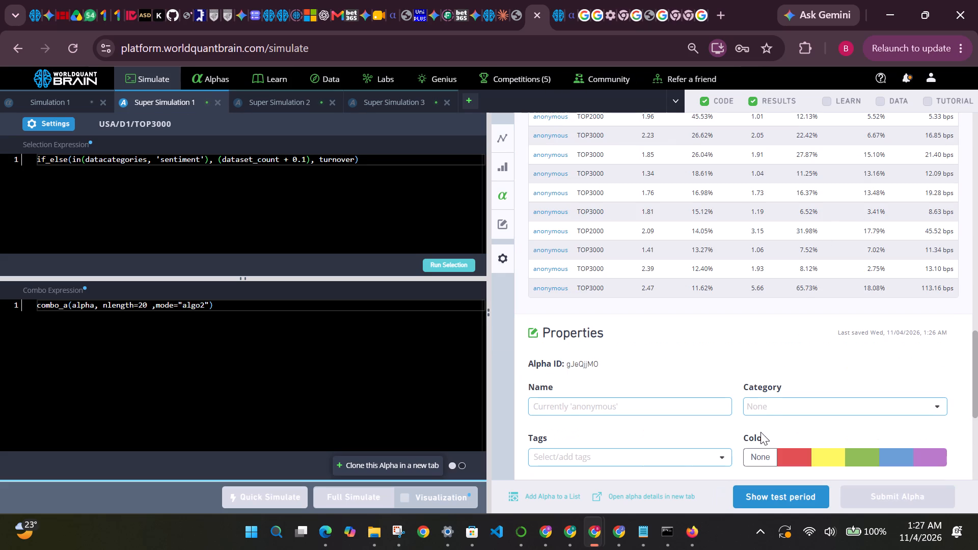
click(756, 488)
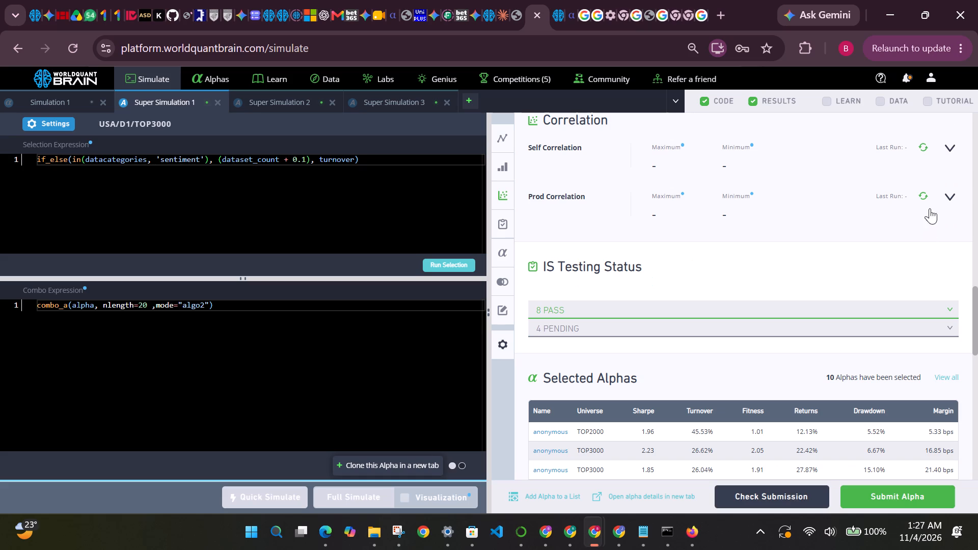
click(925, 194)
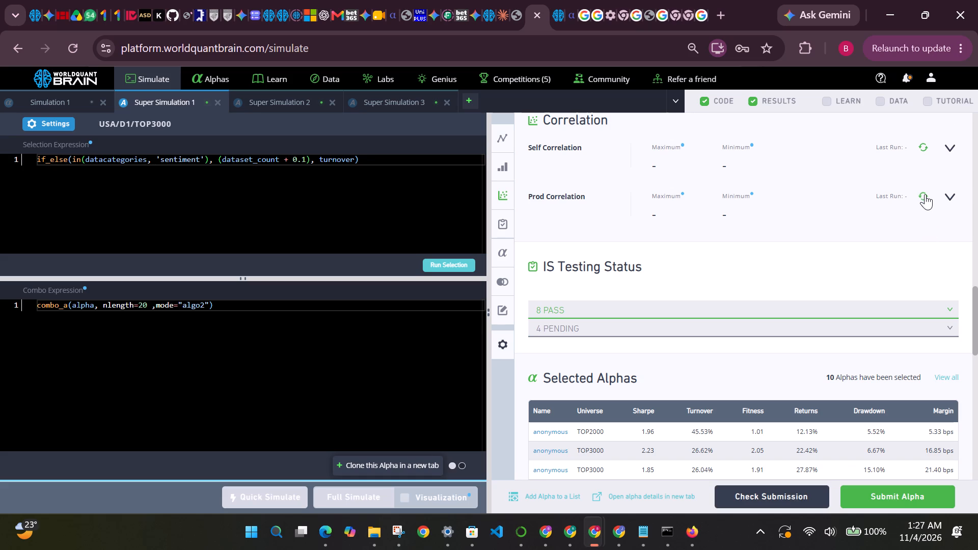
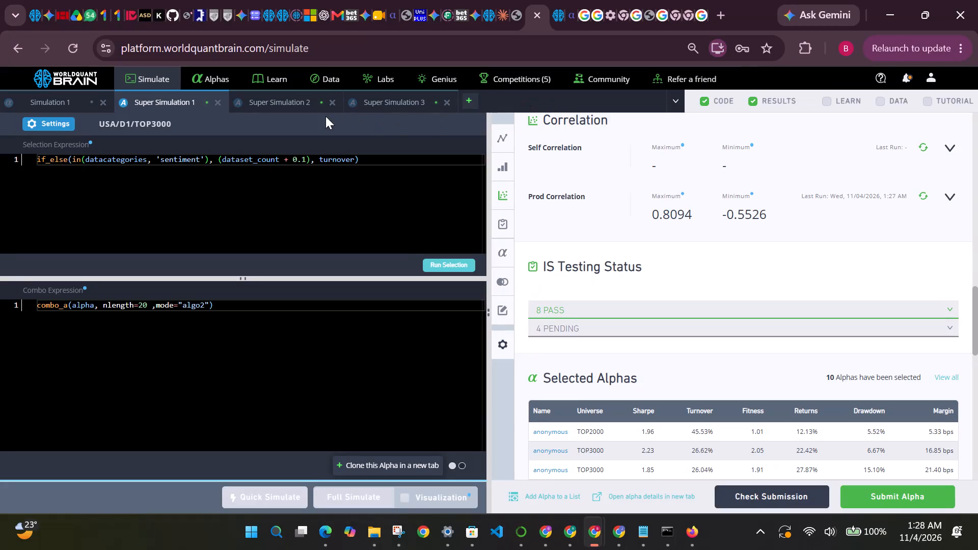
Set nlength to 10 in the combo expression of Super Simulation 3, keeping mode "algo3", and run a full simulation.
click(310, 107)
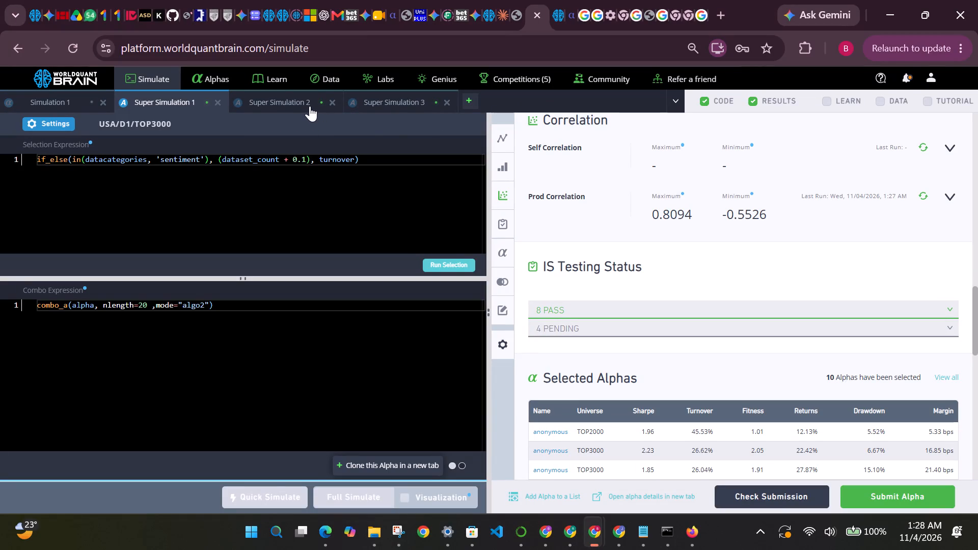
click(310, 104)
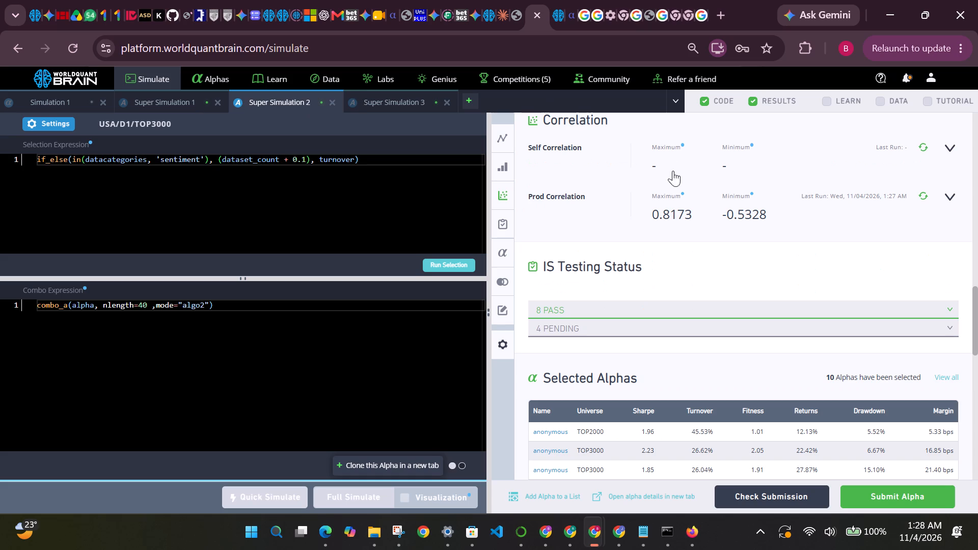
click(414, 99)
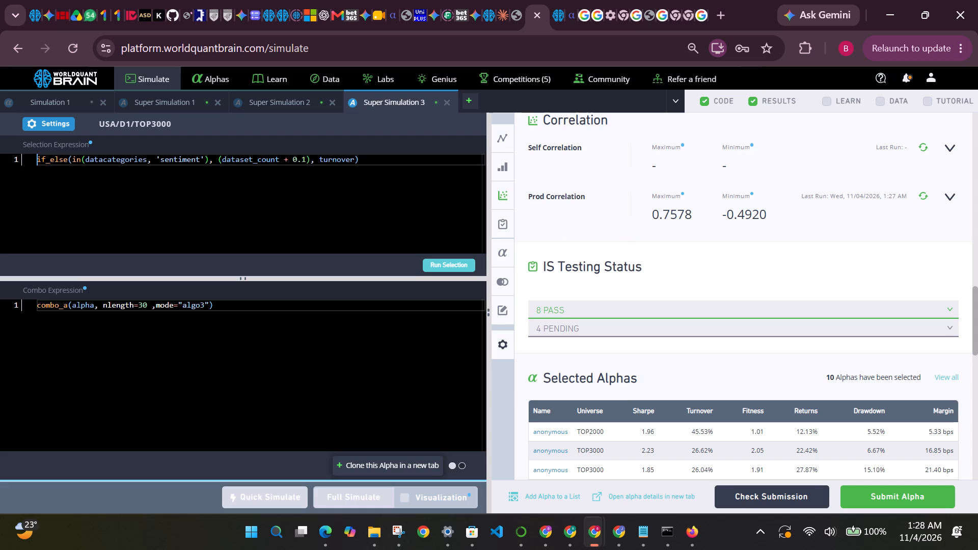
click(144, 304)
key(BackSpace)
key(1)
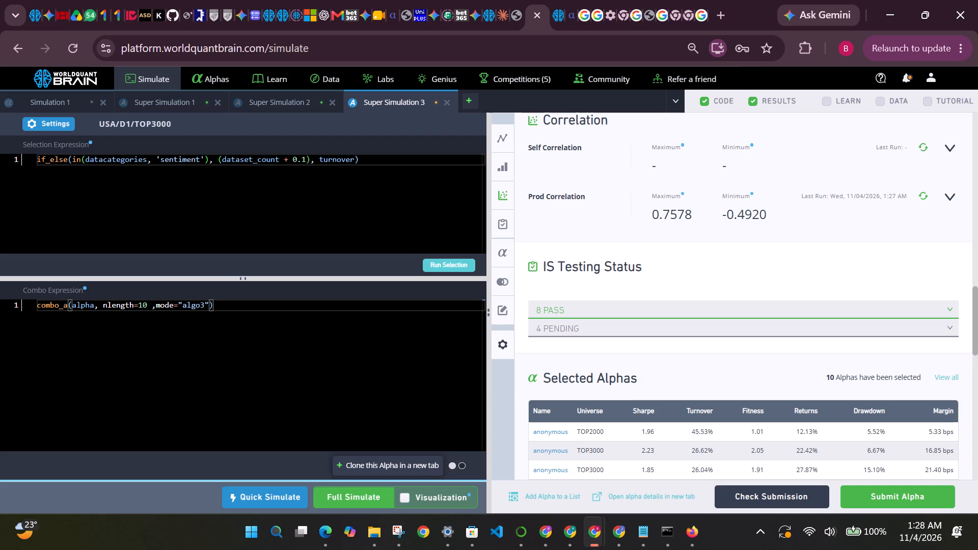
click(329, 494)
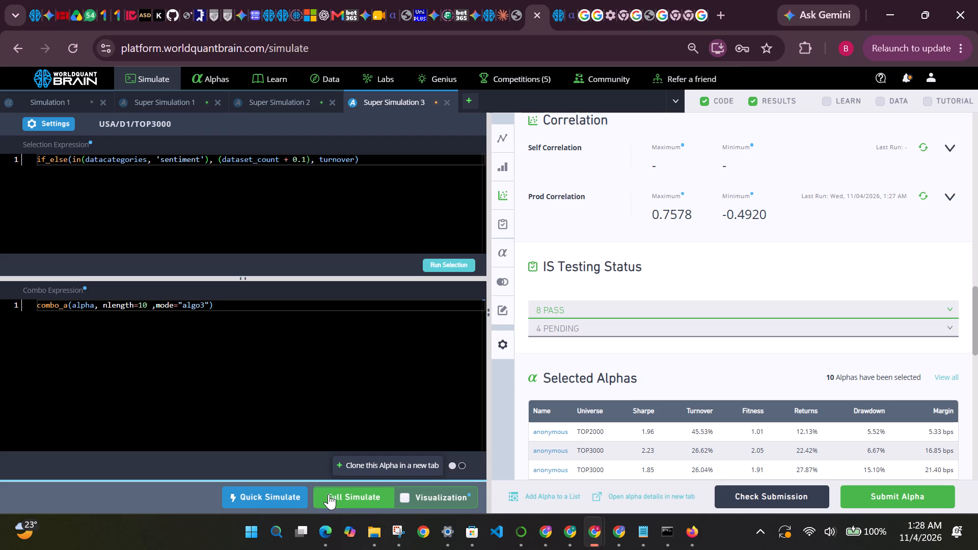
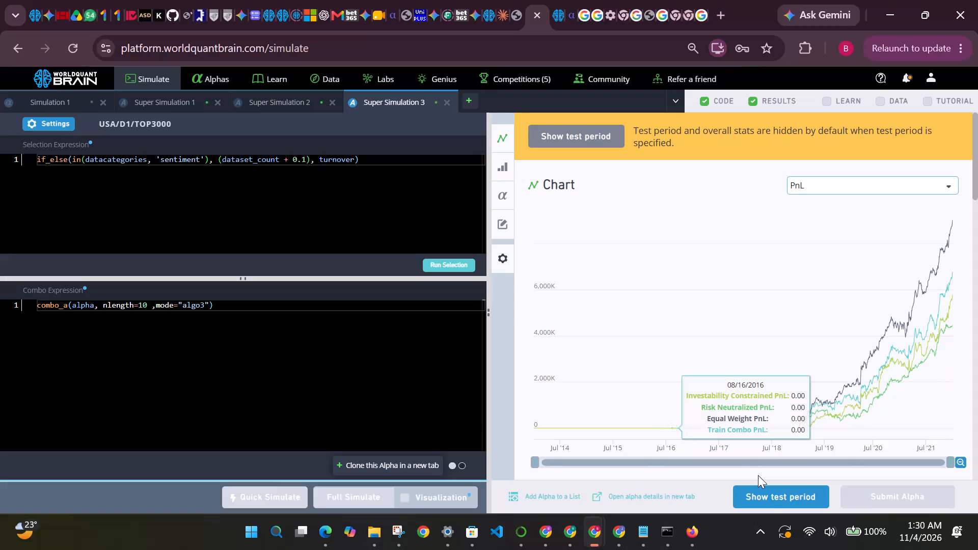
Show the test period of the nlength=10, "algo3" super alpha and run its Prod Correlation calculation.
click(765, 497)
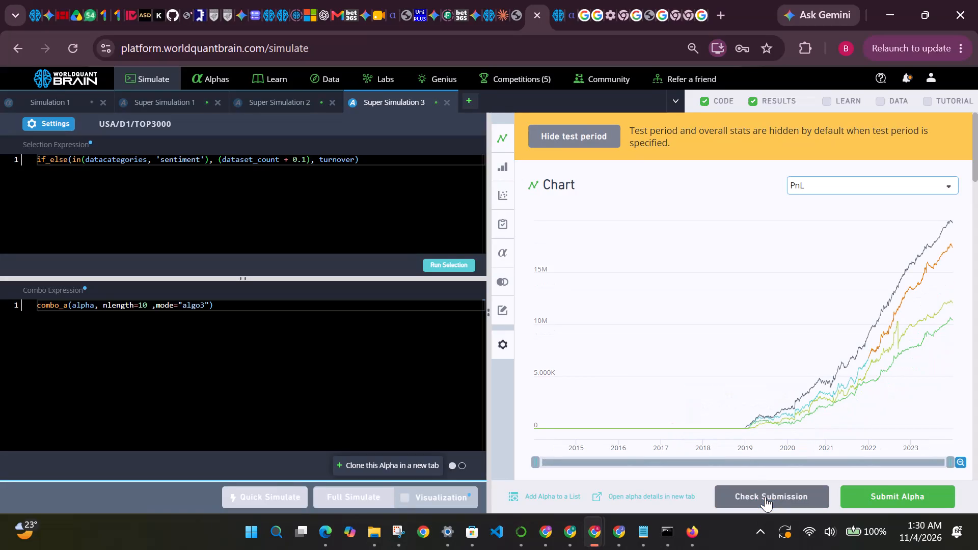
scroll(759, 439, down, 4)
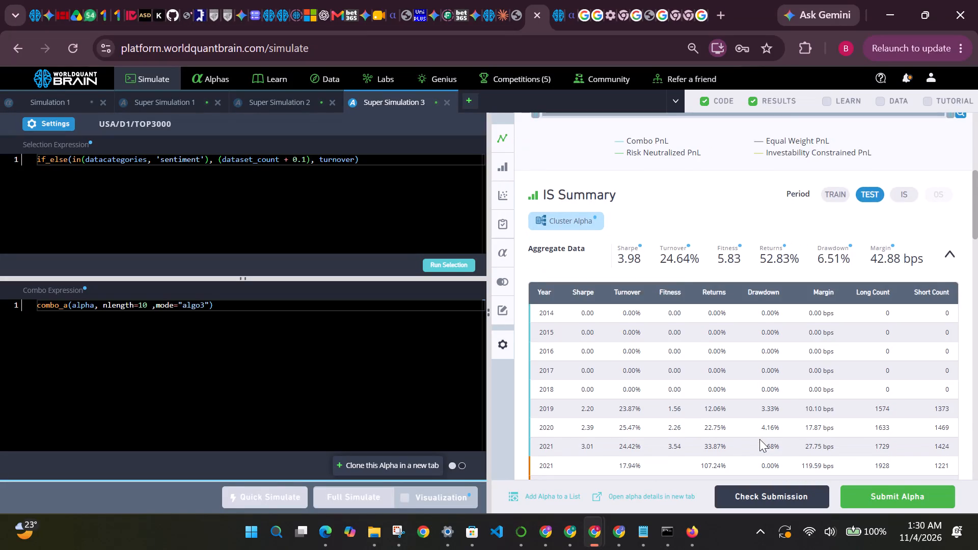
scroll(759, 439, down, 9)
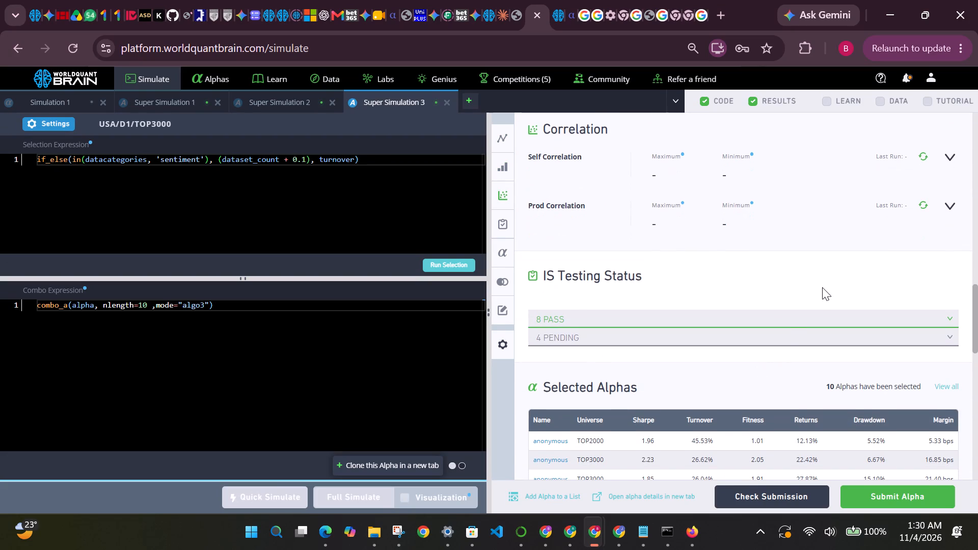
click(925, 205)
scroll(823, 257, up, 1)
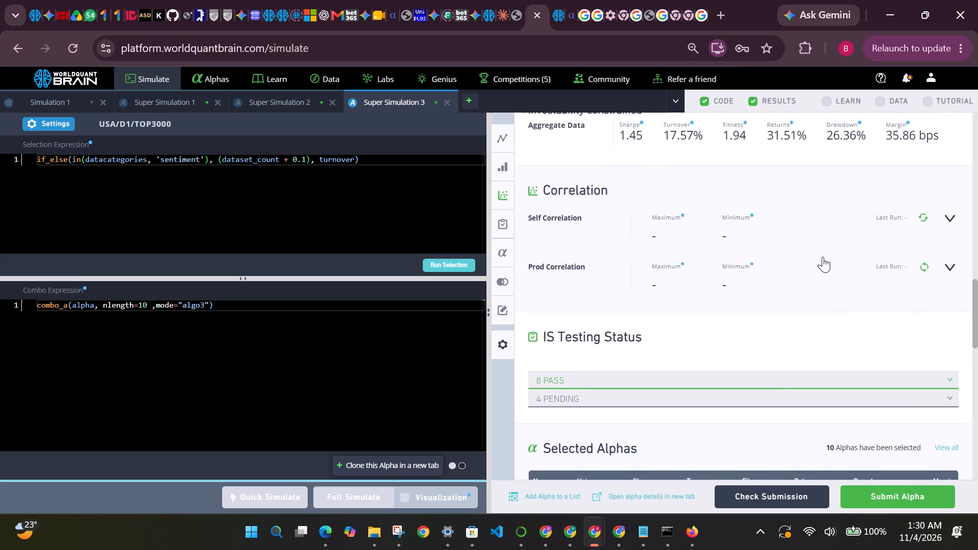
scroll(823, 257, up, 2)
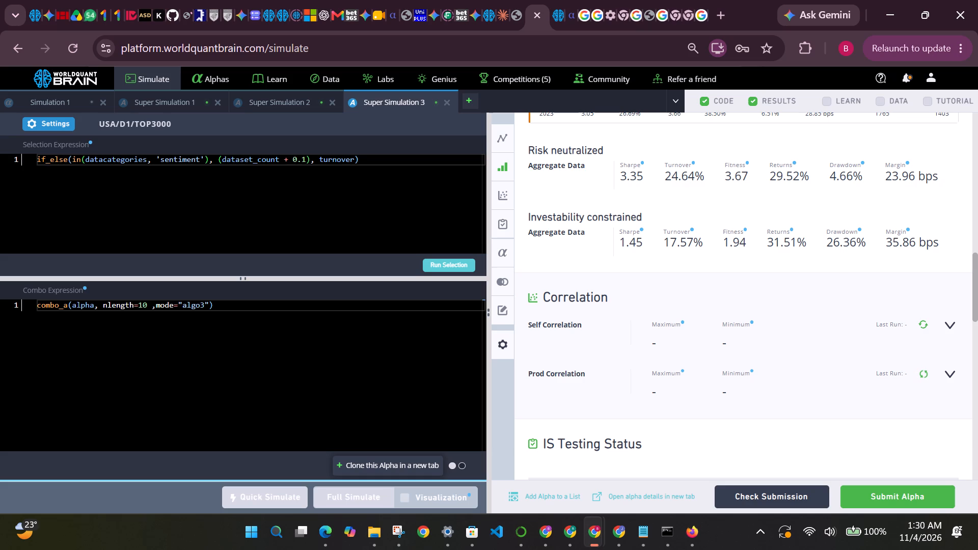
Open the nlength value in the combo expression of Super Simulation 3 for editing.
click(141, 302)
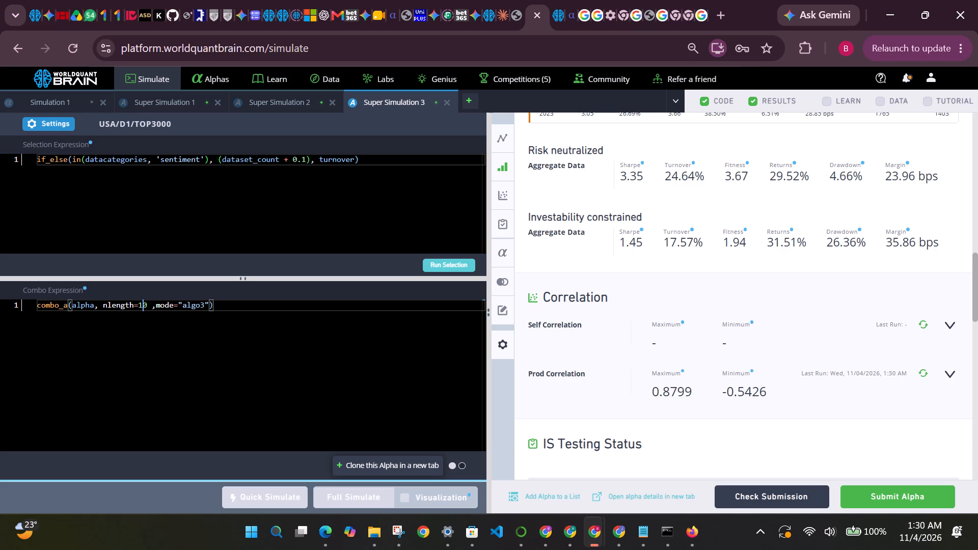
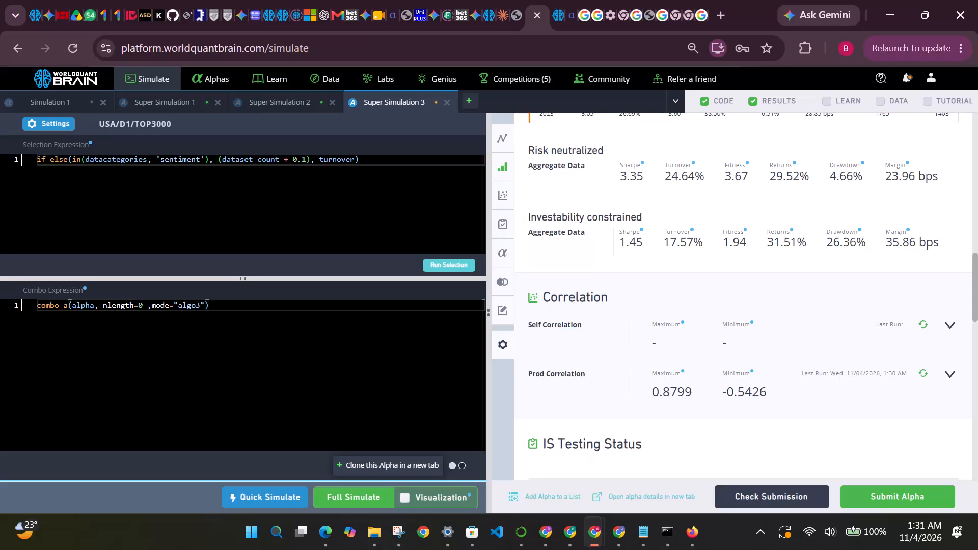
Set nlength to 400 in the combo expression, keeping mode "algo3", and run a full simulation of the super alpha.
key(4)
key(0)
click(371, 496)
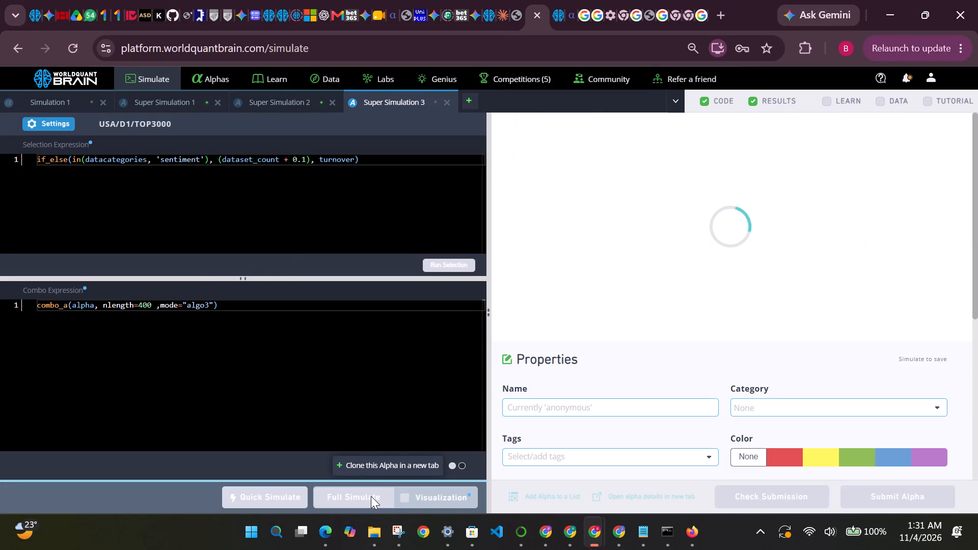
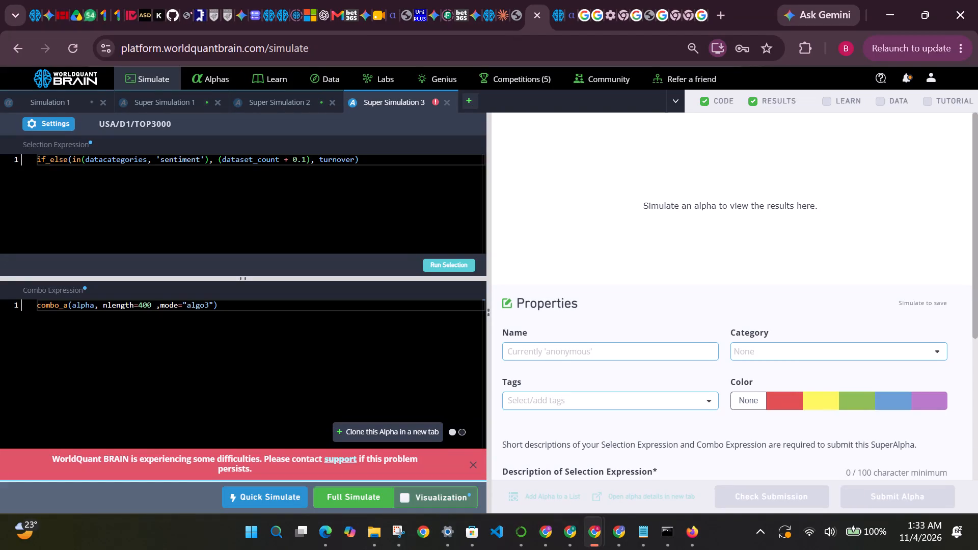
Set nlength to 40 in the combo expression, keeping mode "algo3", and run a full simulation of the super alpha.
click(145, 301)
key(BackSpace)
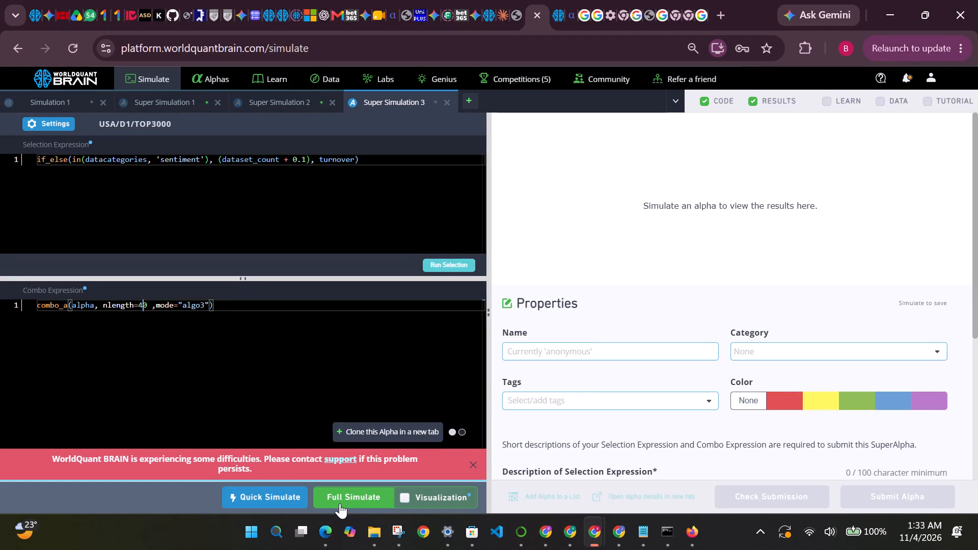
click(341, 501)
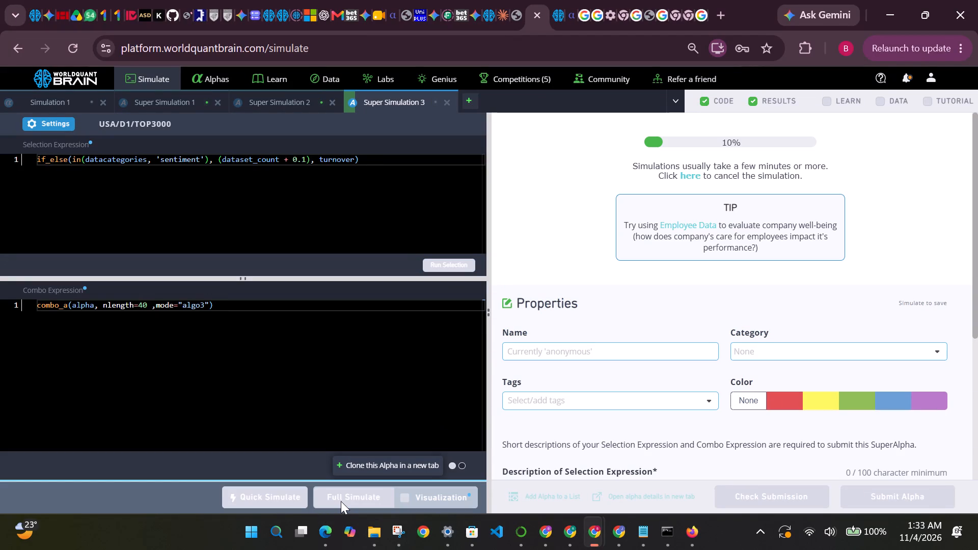
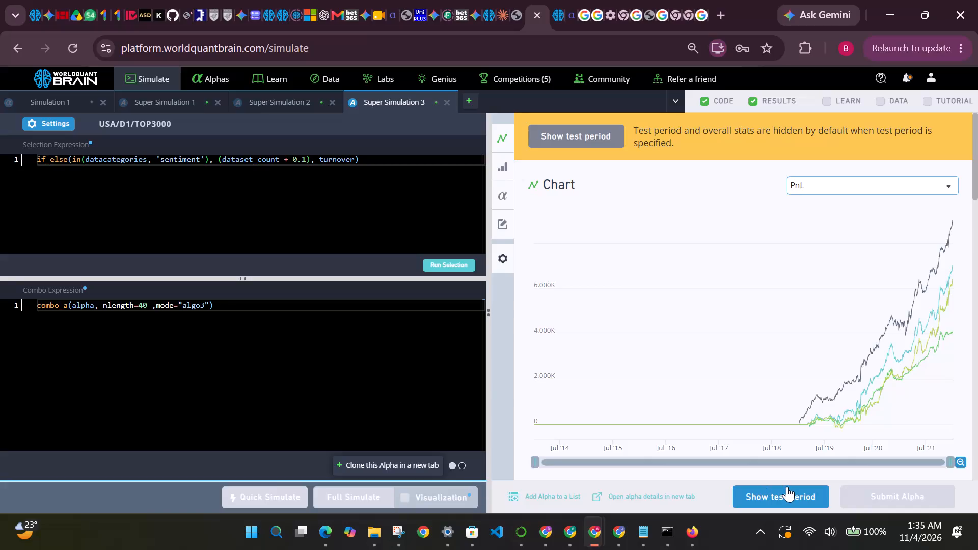
Reveal the test period results of the nlength 40 super alpha and run its prod correlation check.
click(783, 492)
scroll(751, 428, down, 3)
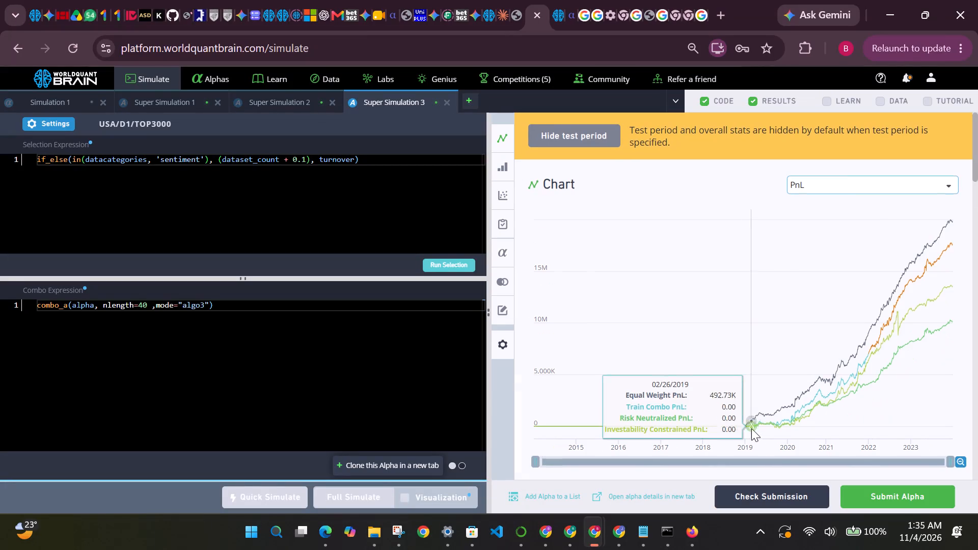
scroll(751, 428, down, 4)
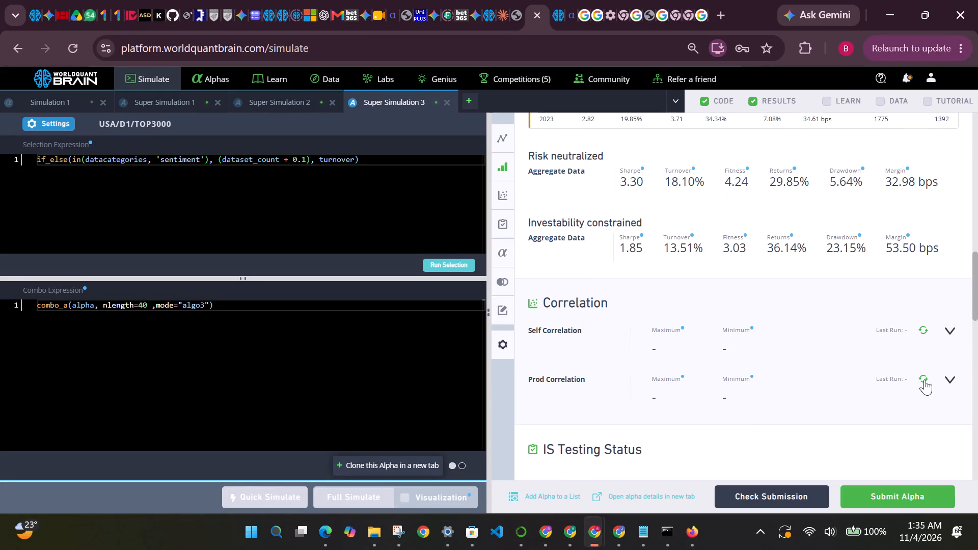
click(926, 379)
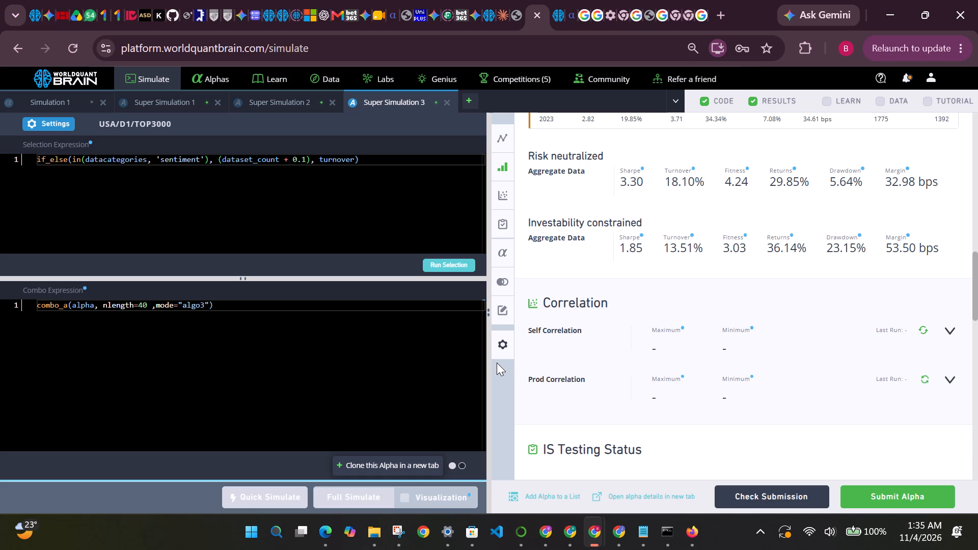
Set nlength to 50 in the combo expression, keeping mode "algo3", and run a full simulation of the super alpha.
click(144, 303)
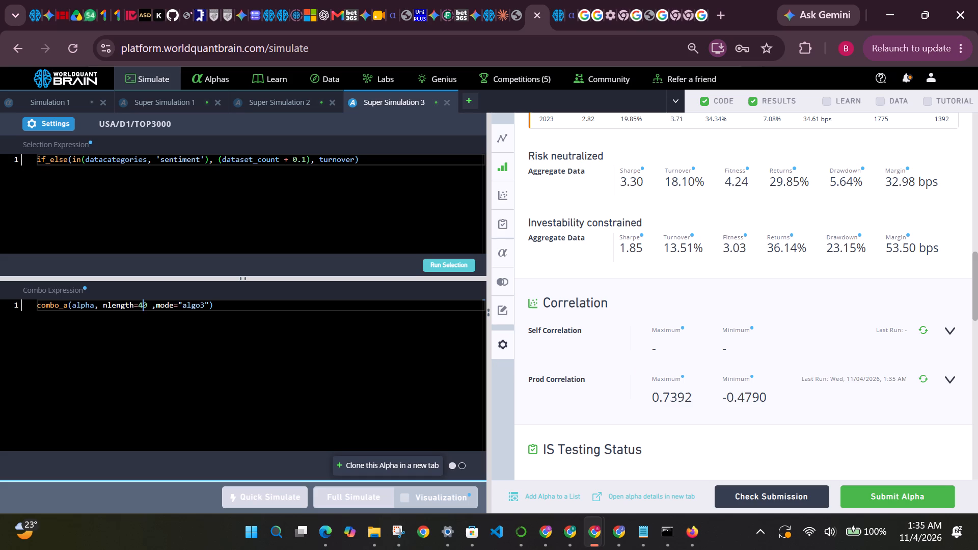
key(BackSpace)
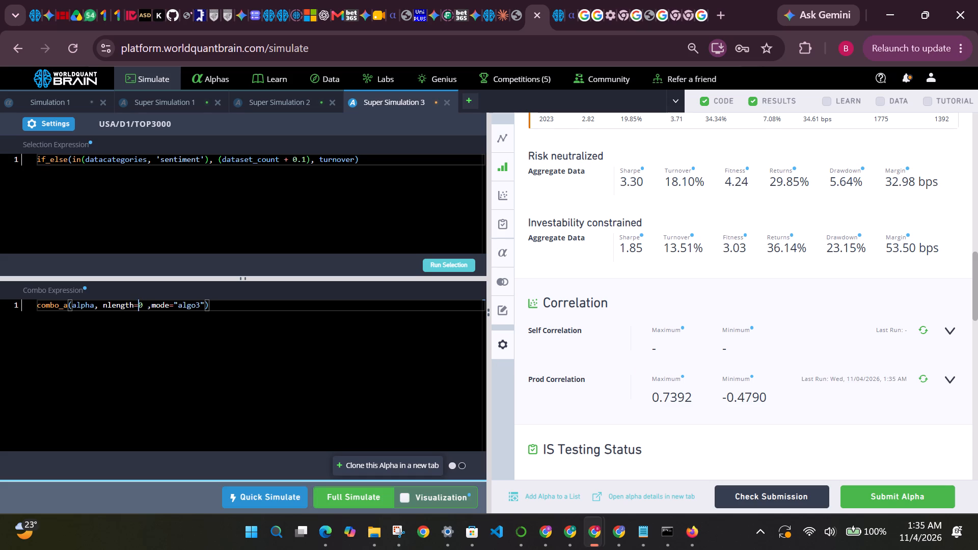
key(5)
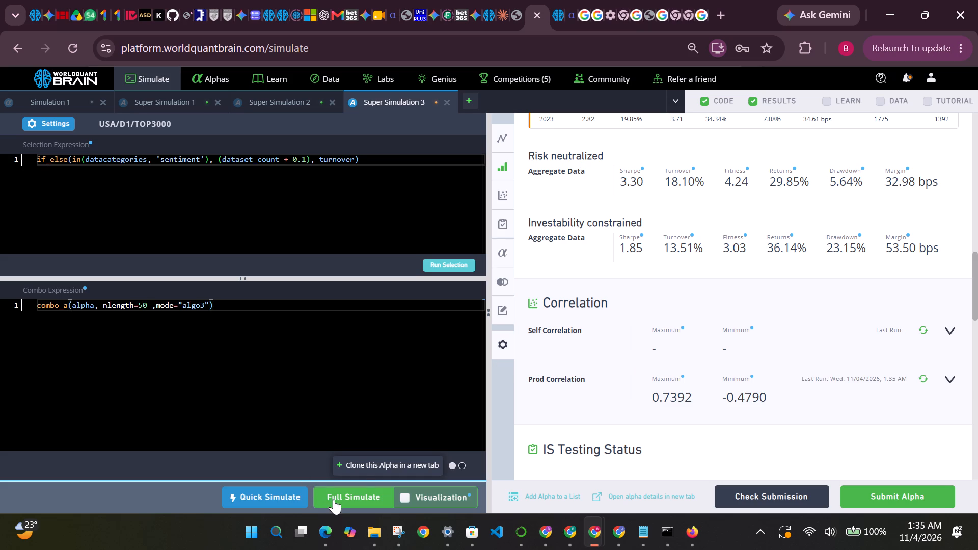
click(335, 499)
Clone the super alpha into a new simulation, set nlength to 60 in its combo expression, and run a full simulation.
click(366, 463)
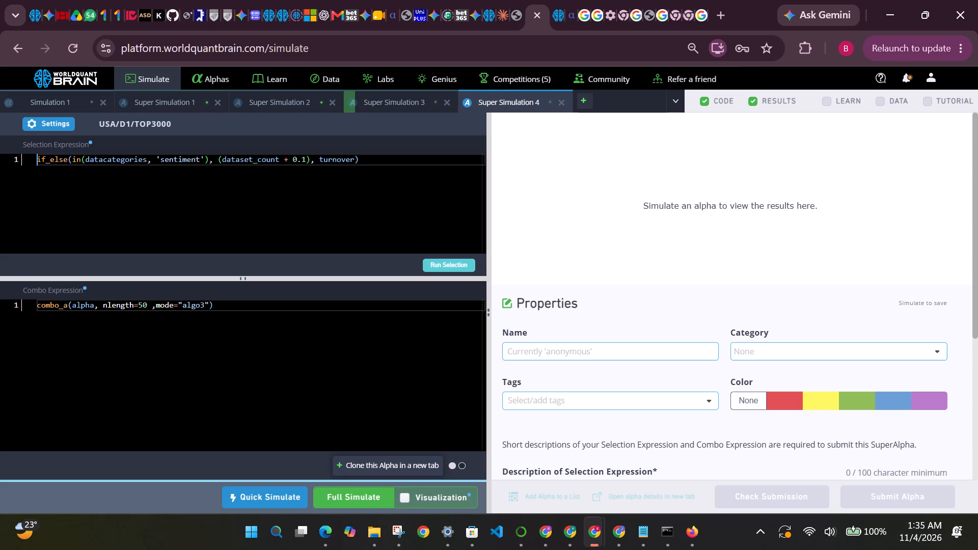
click(142, 306)
key(BackSpace)
key(6)
click(369, 503)
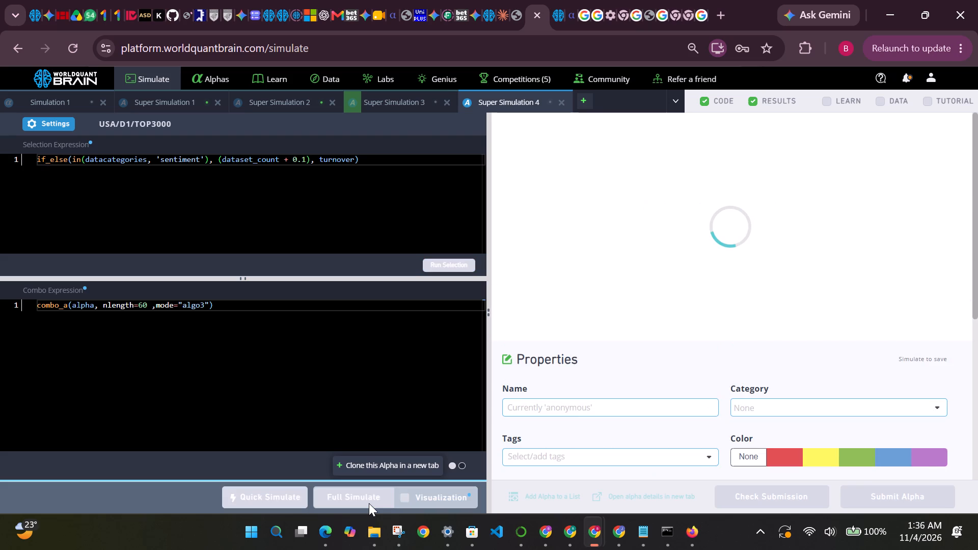
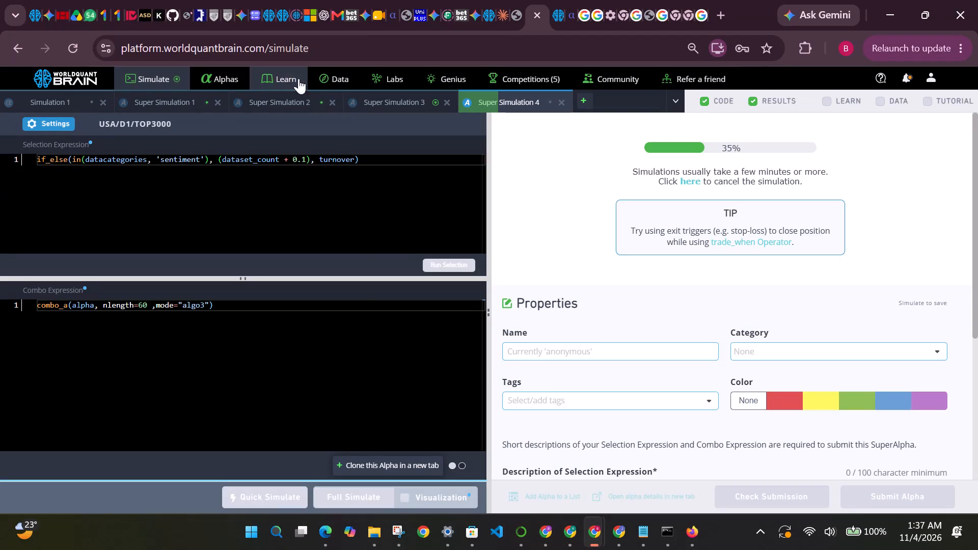
Reveal the test period results of the nlength 50 super alpha and run its prod correlation check.
click(389, 98)
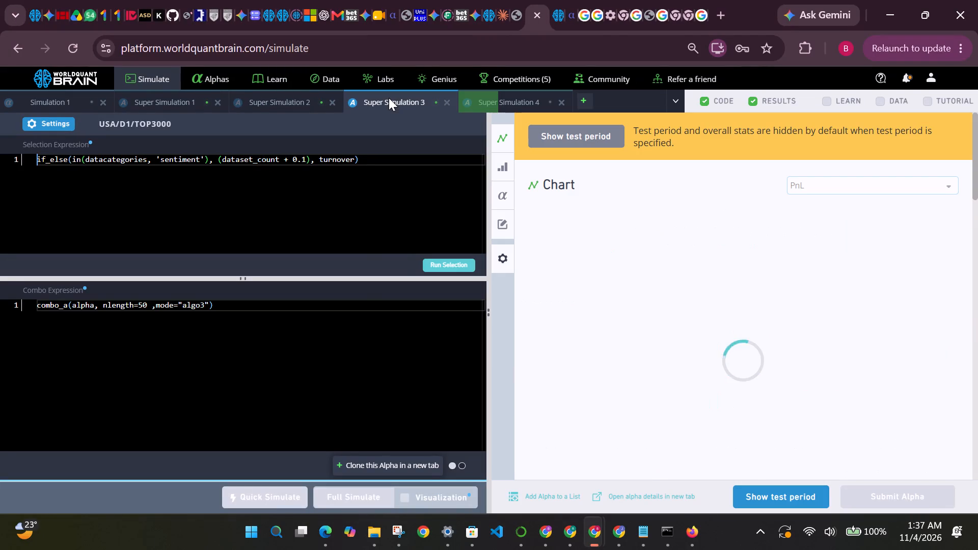
click(774, 489)
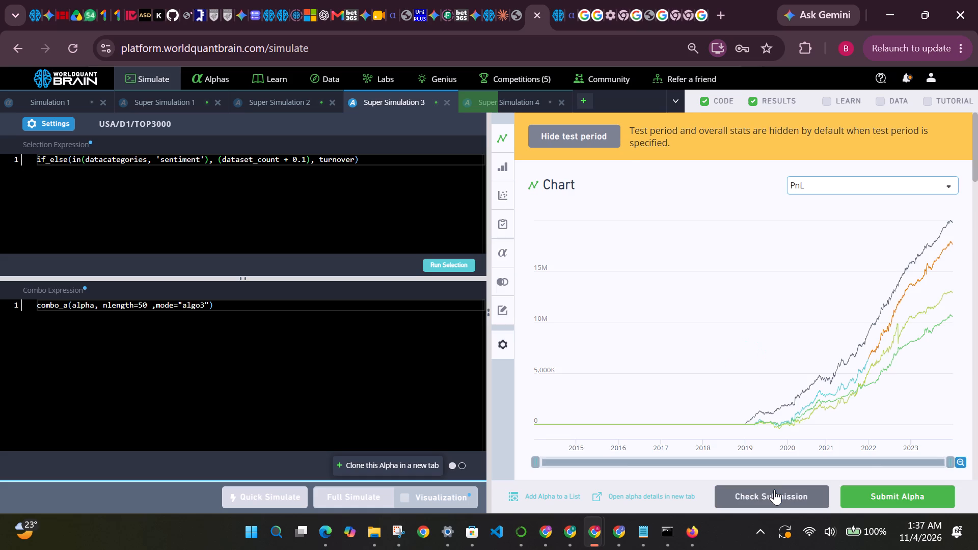
scroll(777, 377, down, 6)
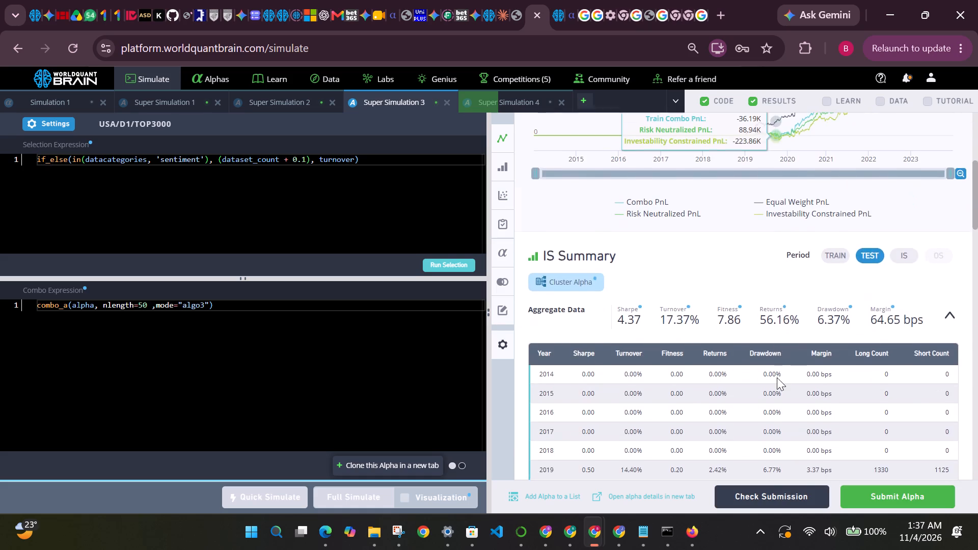
scroll(777, 377, down, 3)
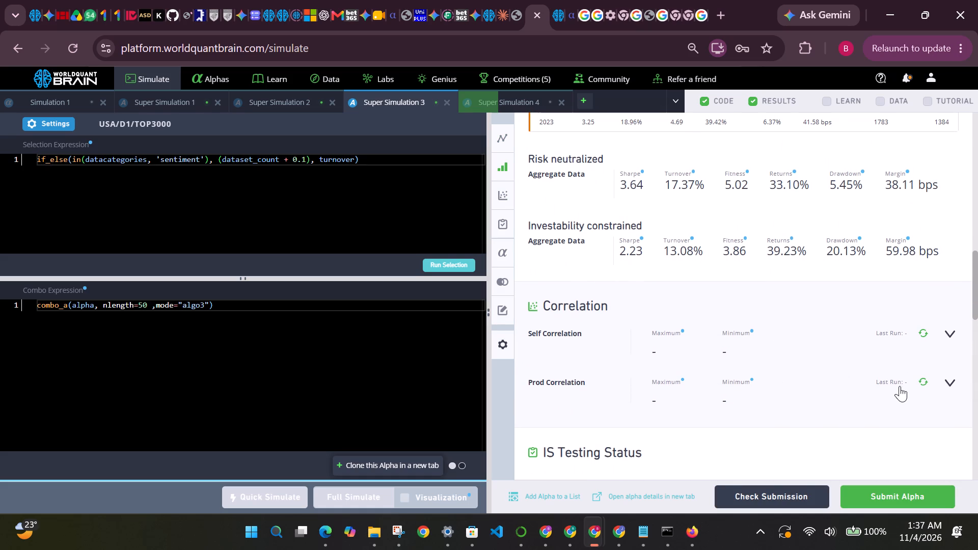
click(922, 382)
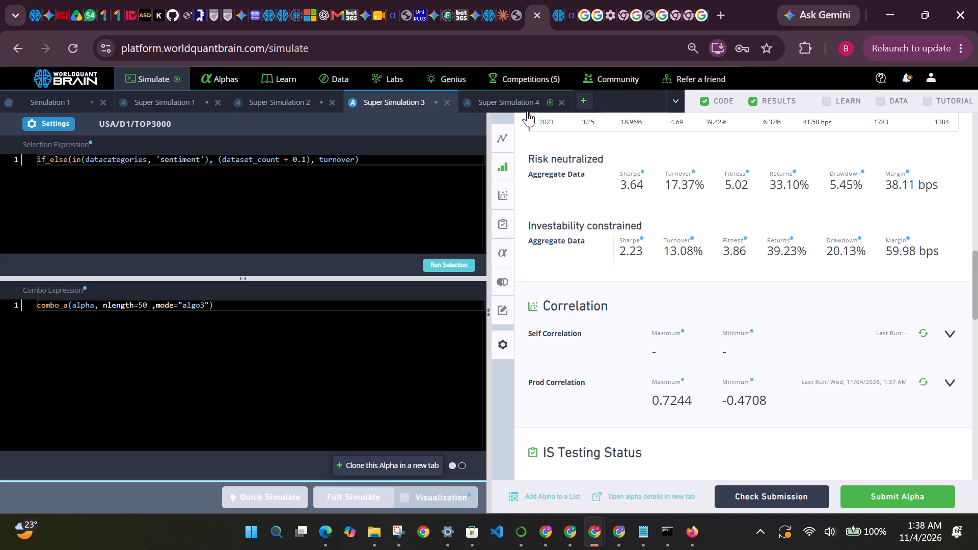
Reveal the test period results of the nlength 60 super alpha and run its prod correlation check.
click(512, 106)
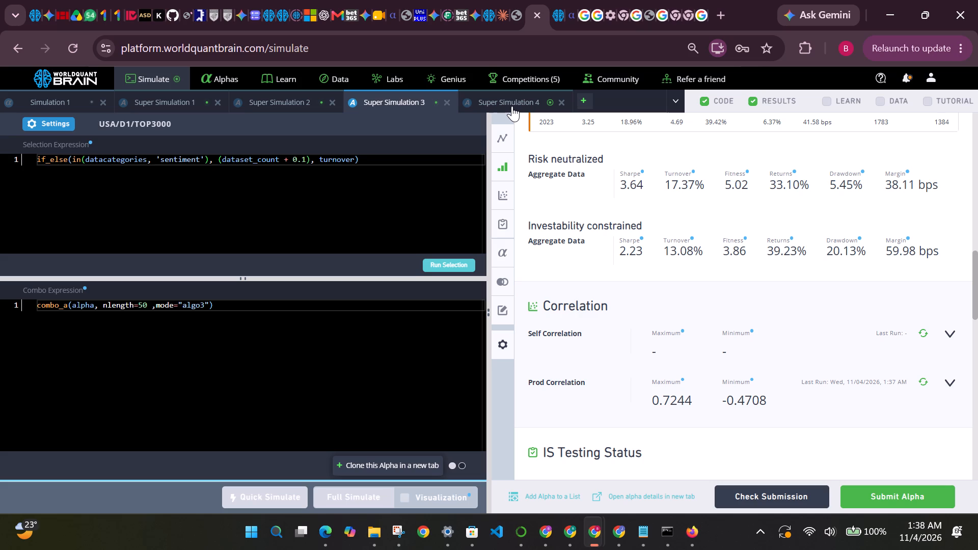
click(505, 98)
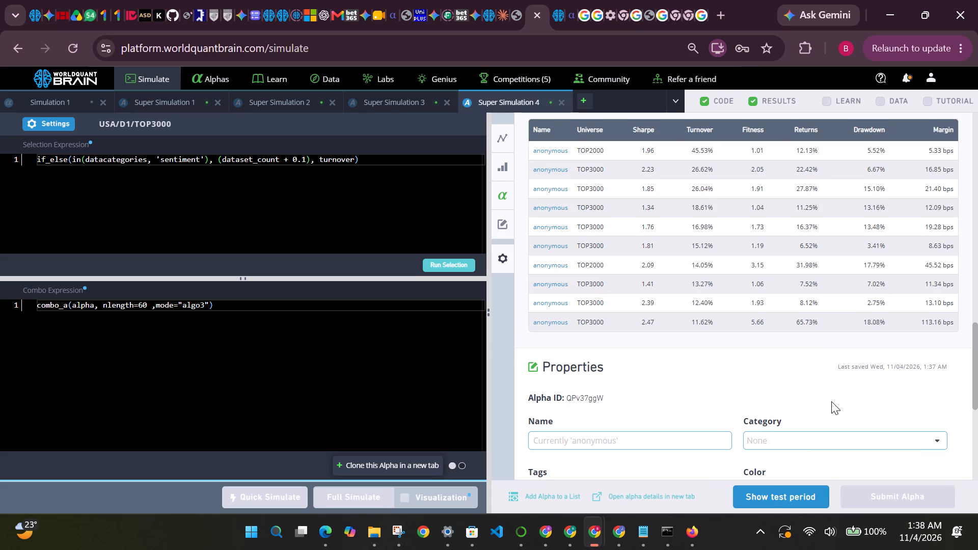
click(775, 493)
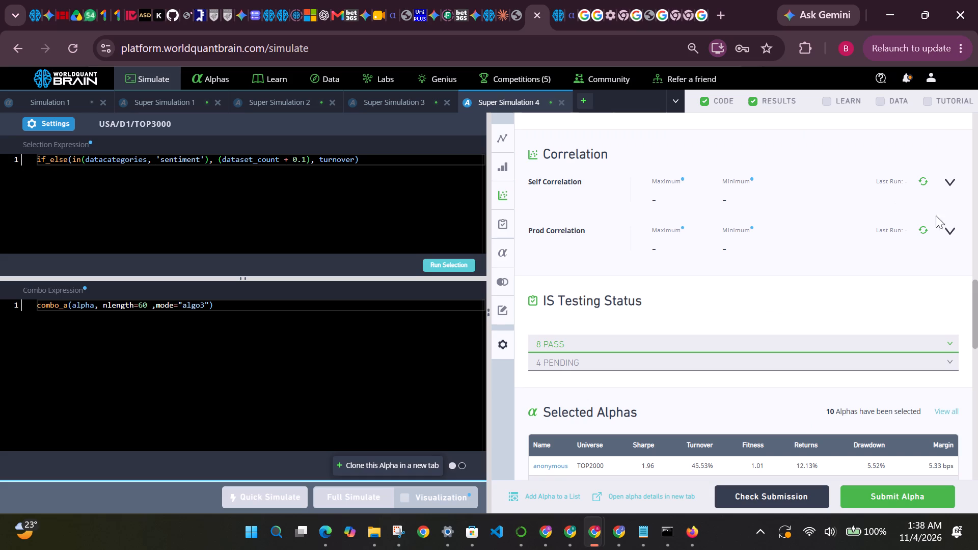
click(921, 229)
After comparing with the nlength 50 variant, set nlength to 55 in Super Simulation 4's combo expression and run a full simulation.
click(388, 98)
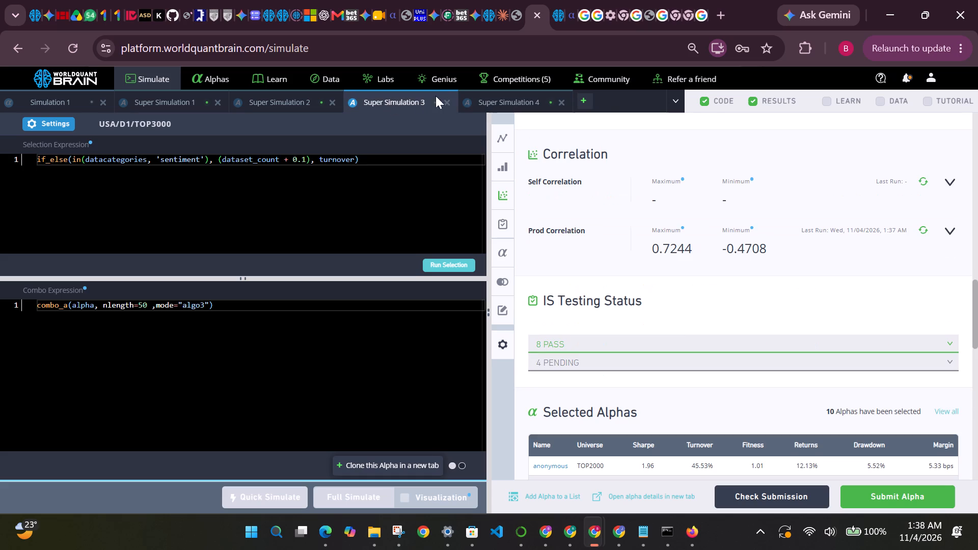
click(498, 102)
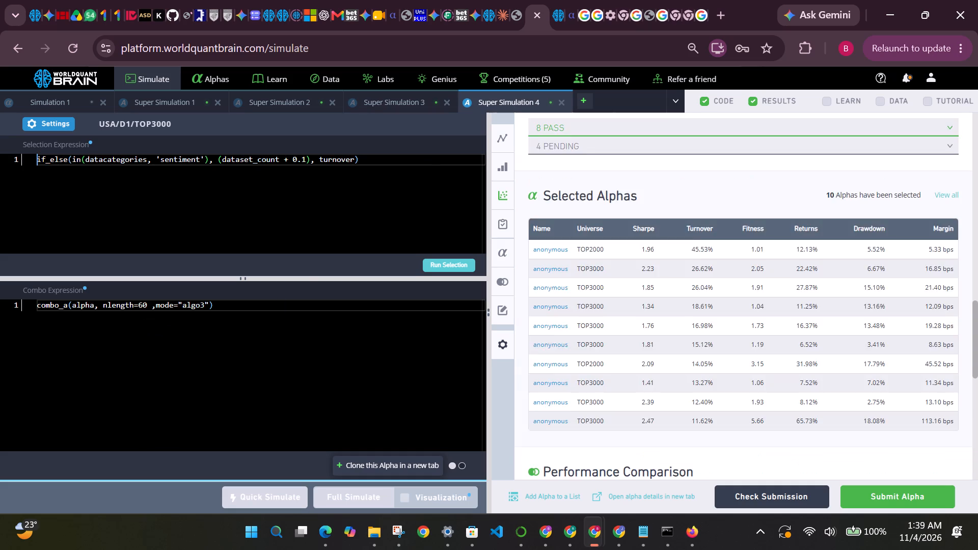
click(143, 305)
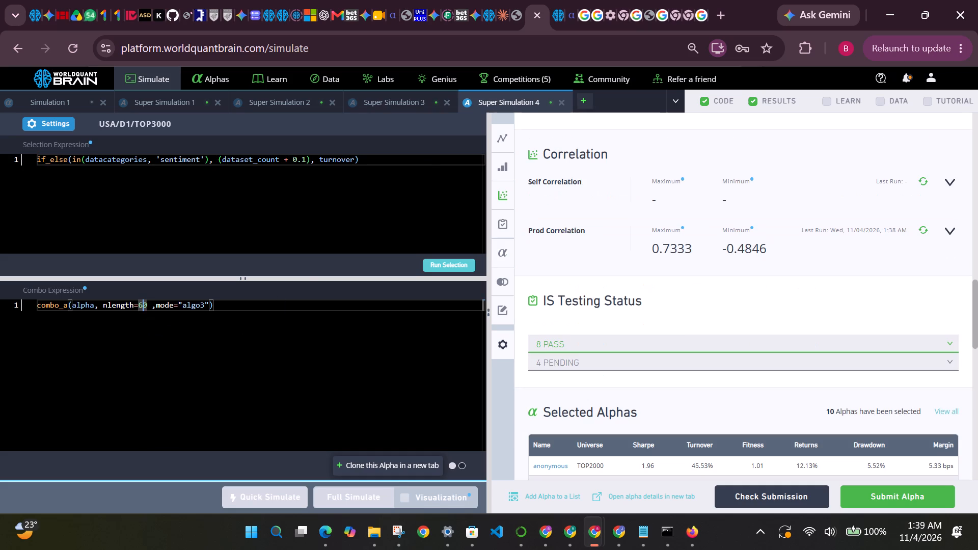
key(BackSpace)
key(Delete)
text(55)
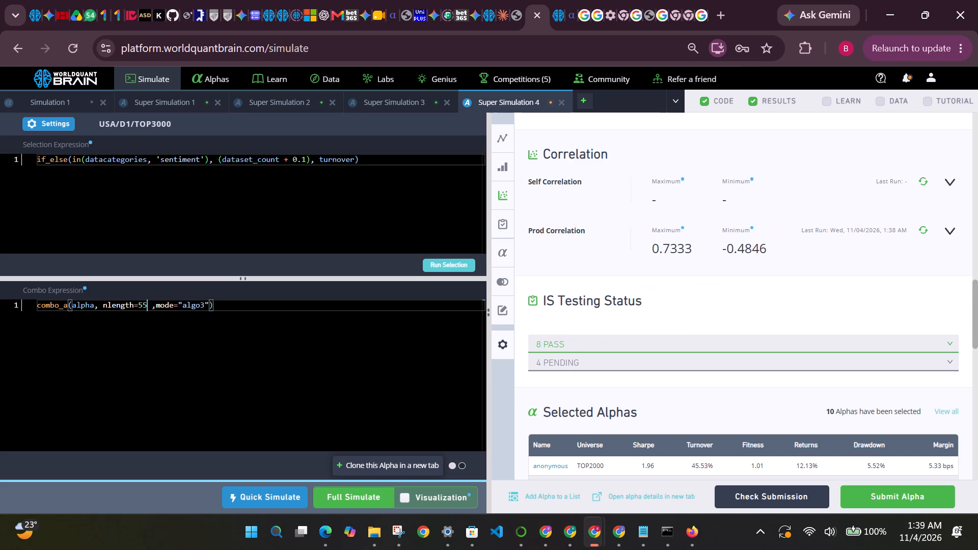
click(322, 496)
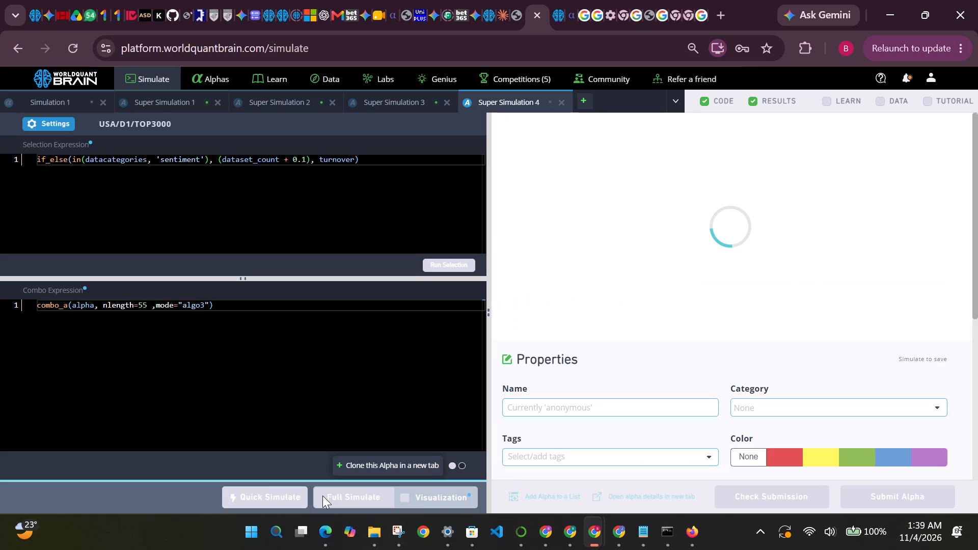
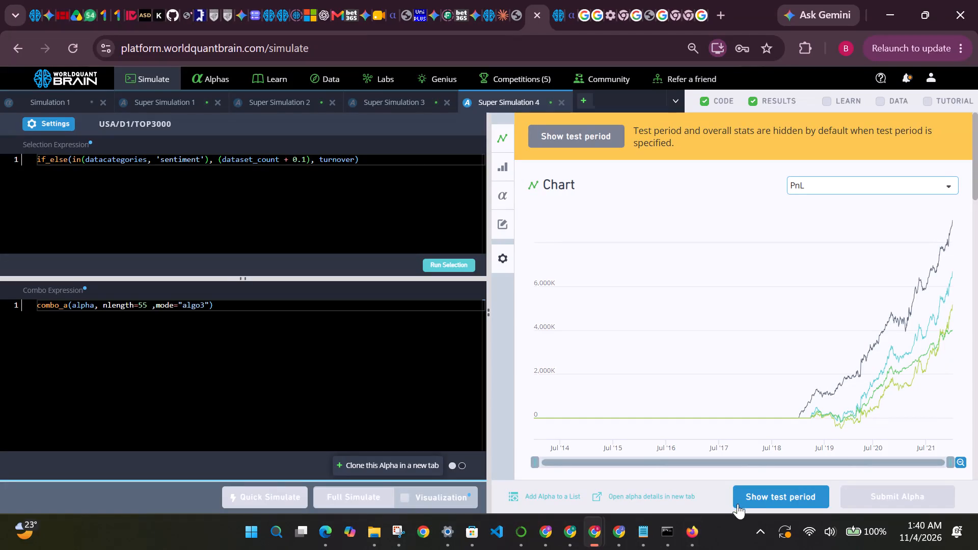
Reveal the test period results of the nlength 55 super alpha and run its prod correlation check.
click(747, 497)
scroll(749, 440, down, 6)
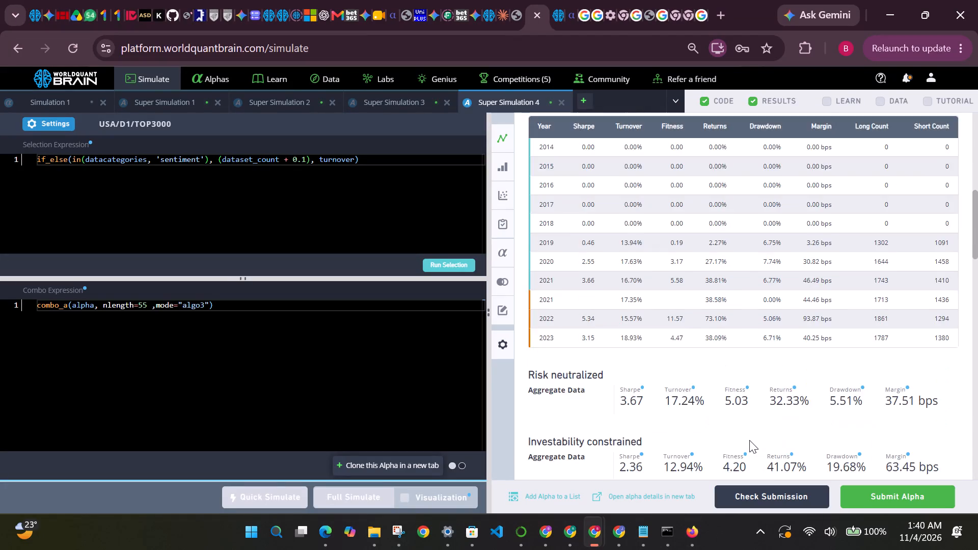
scroll(749, 440, down, 3)
scroll(749, 440, up, 1)
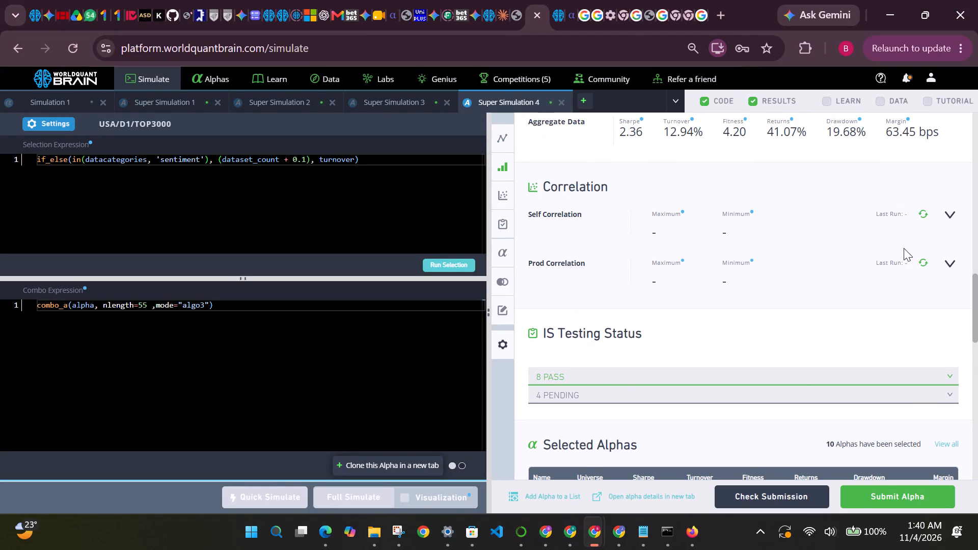
click(926, 262)
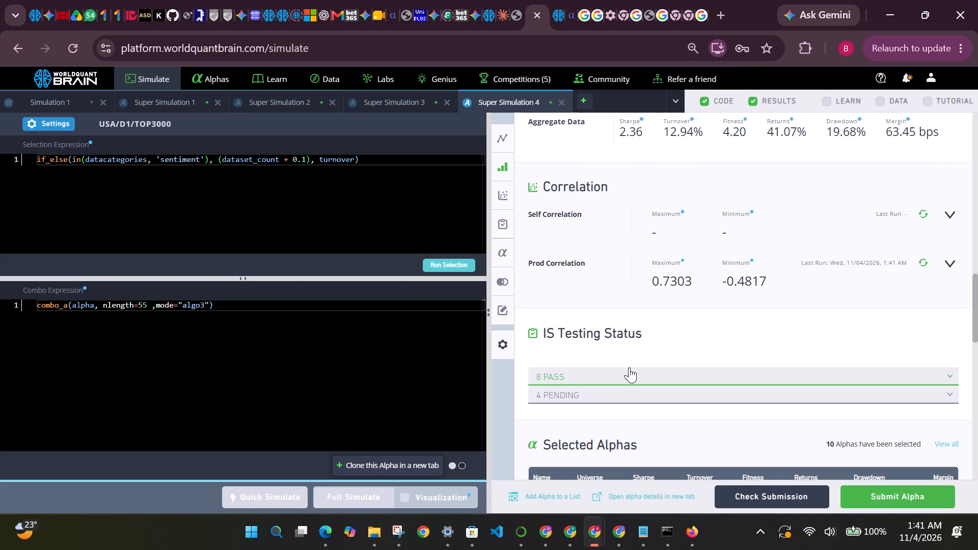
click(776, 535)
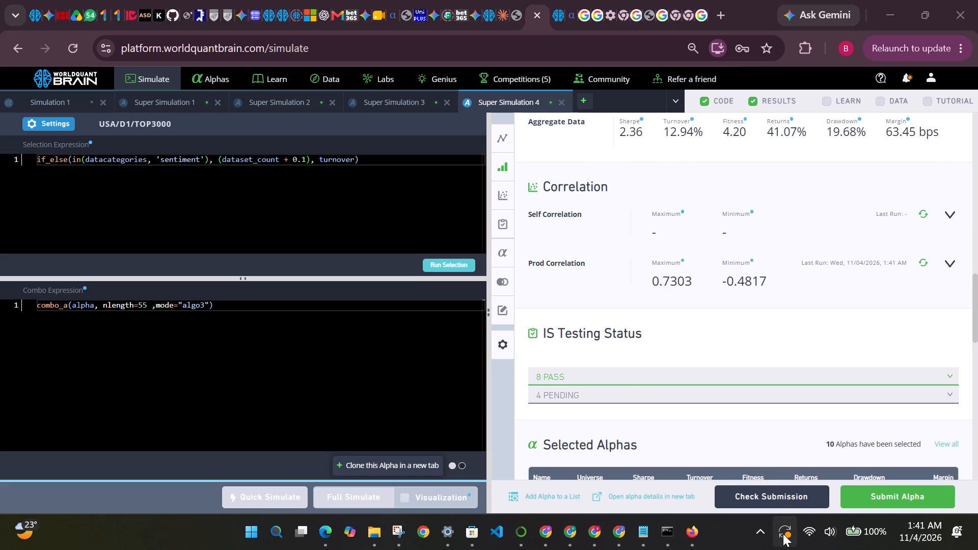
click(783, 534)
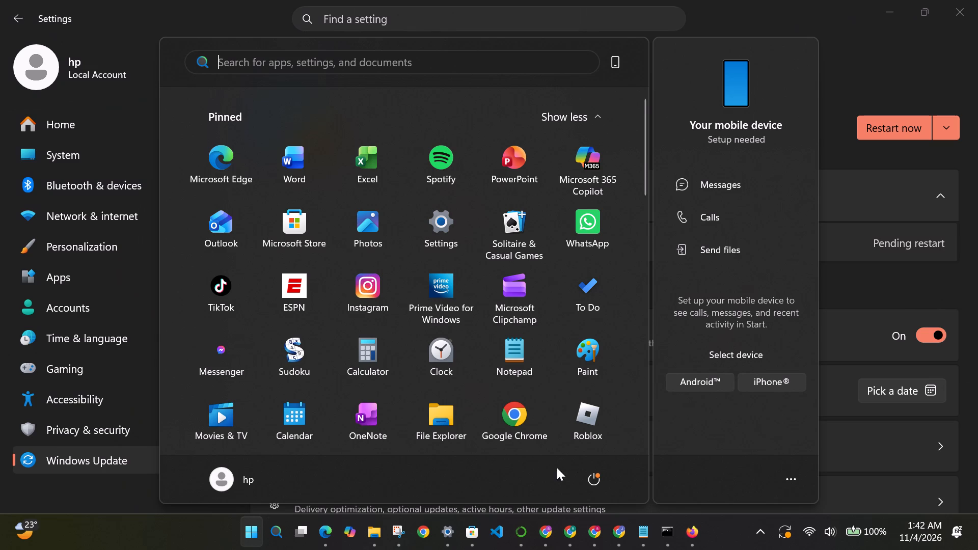
click(599, 476)
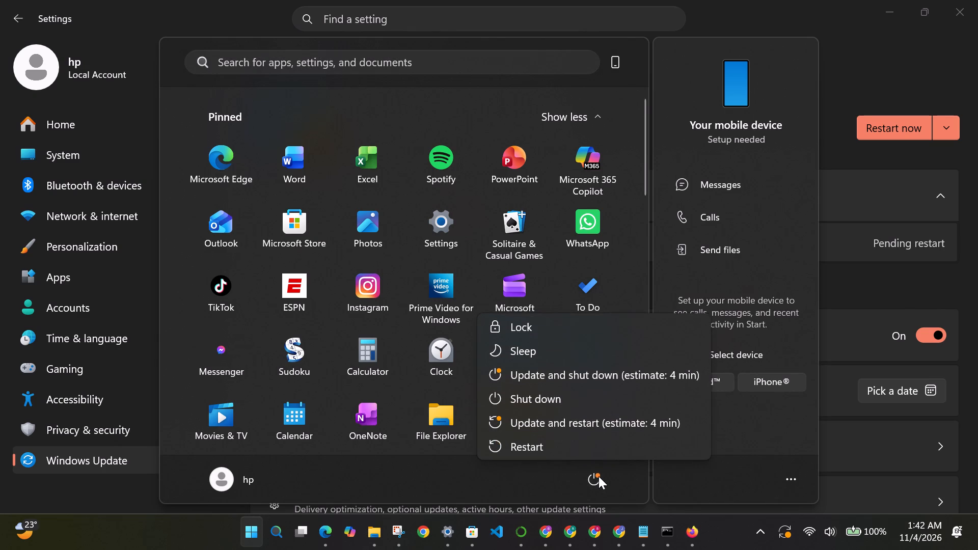
click(539, 375)
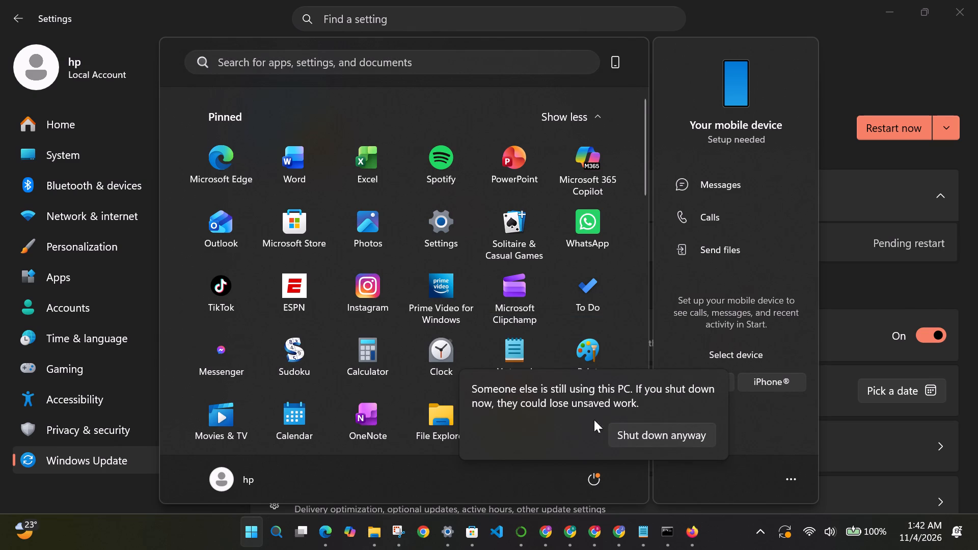
click(635, 432)
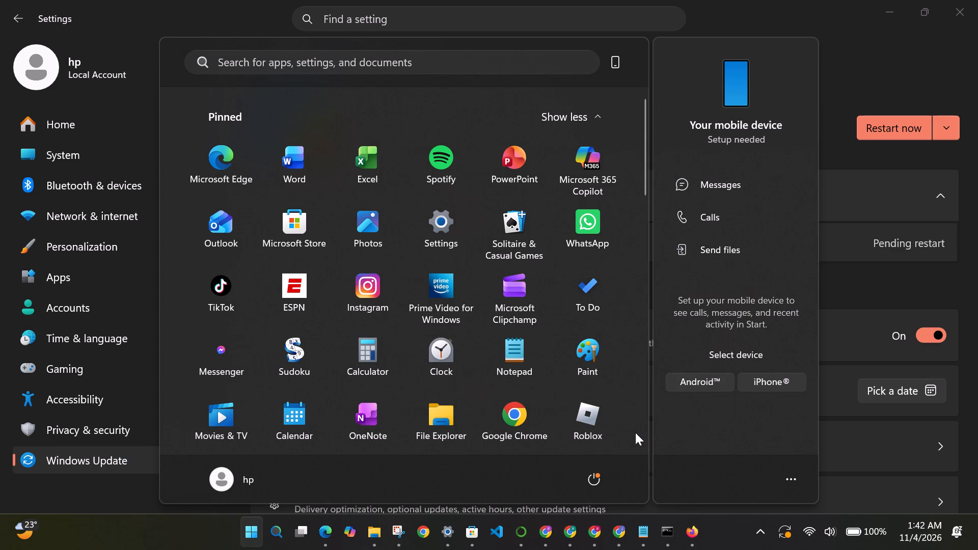